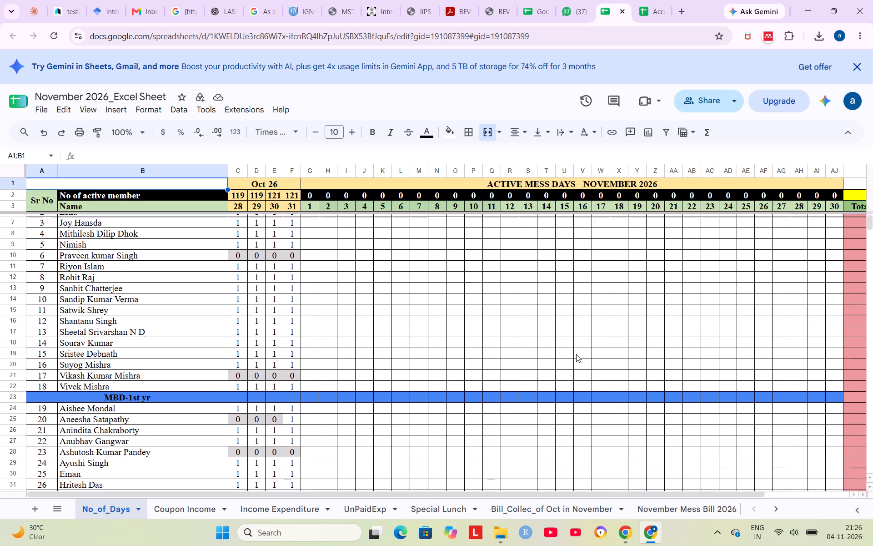
Look over the active mess days in the No_of_Days sheet and the daily entries in the Coupon Income sheet.
scroll(576, 354, "down", 1)
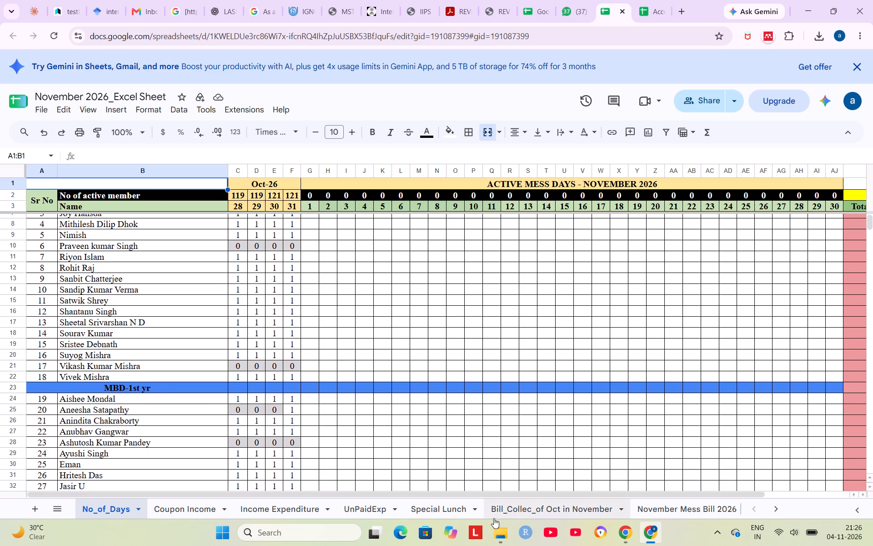
scroll(447, 405, "down", 1)
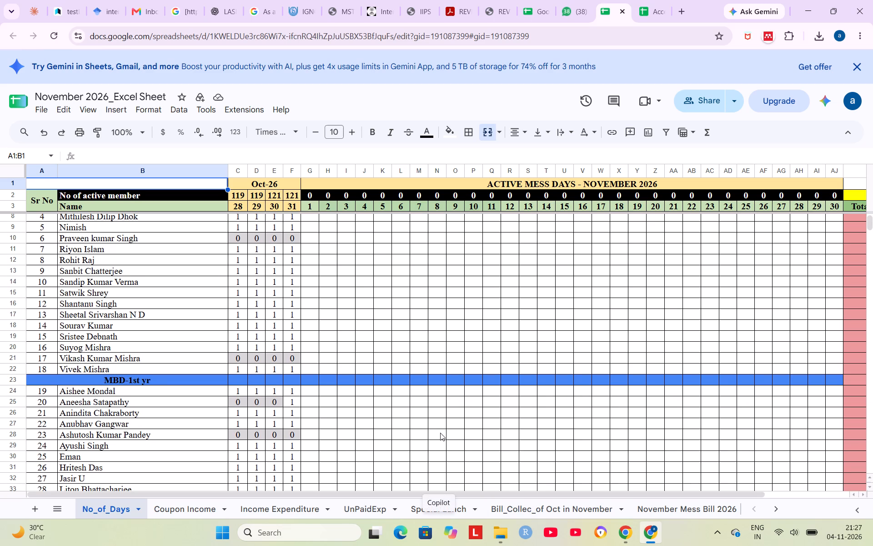
scroll(440, 433, "up", 1)
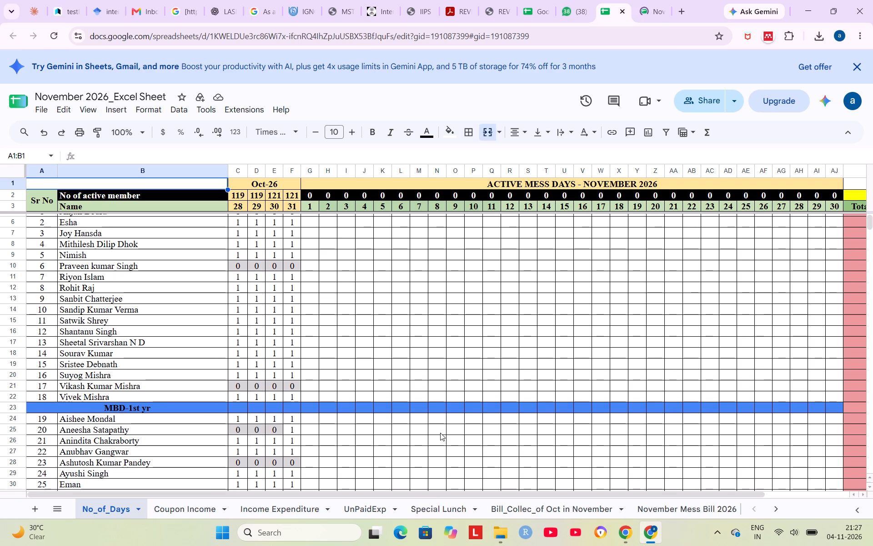
scroll(440, 433, "up", 1)
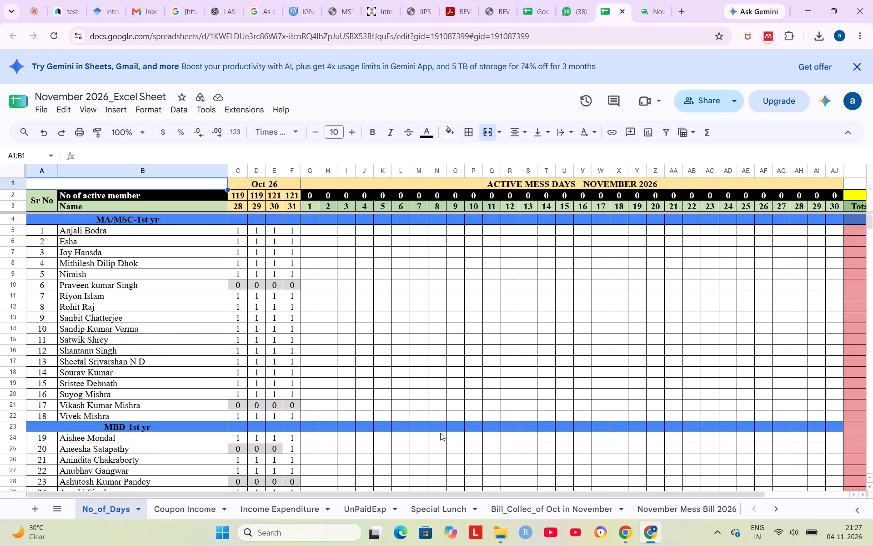
left_click(192, 511)
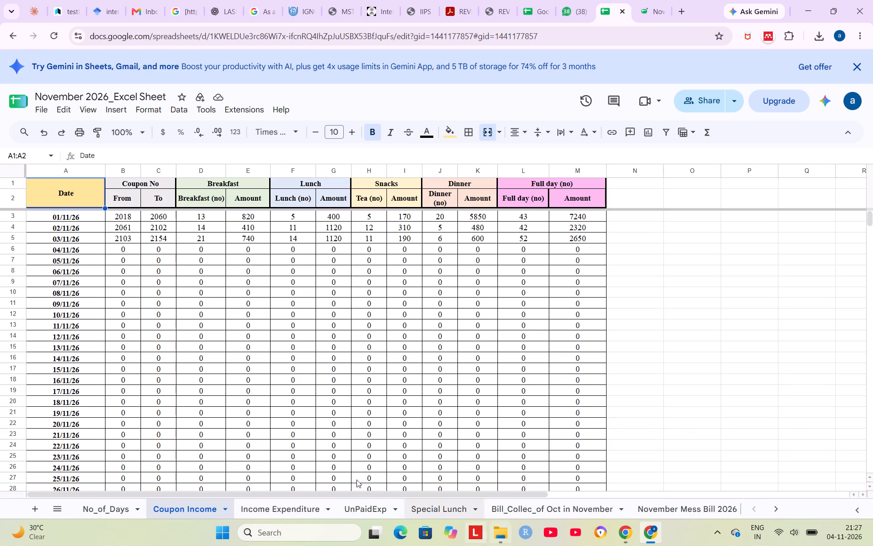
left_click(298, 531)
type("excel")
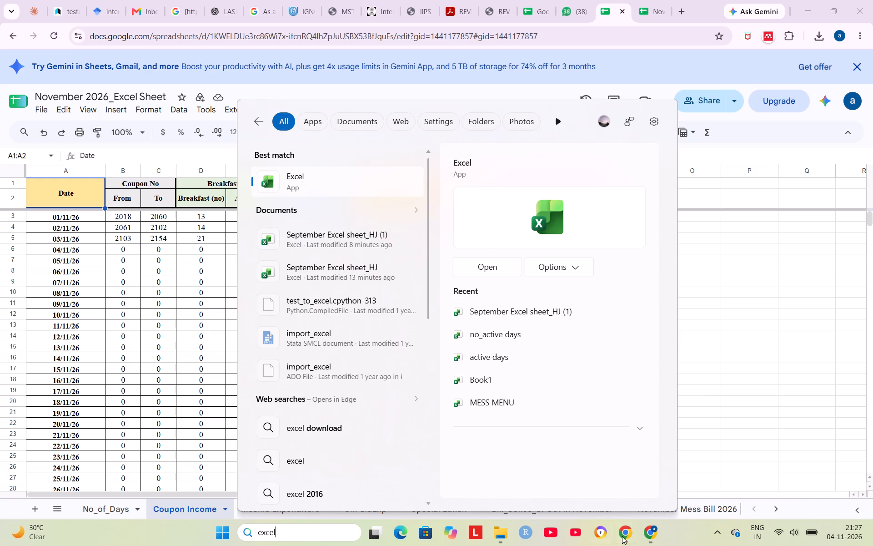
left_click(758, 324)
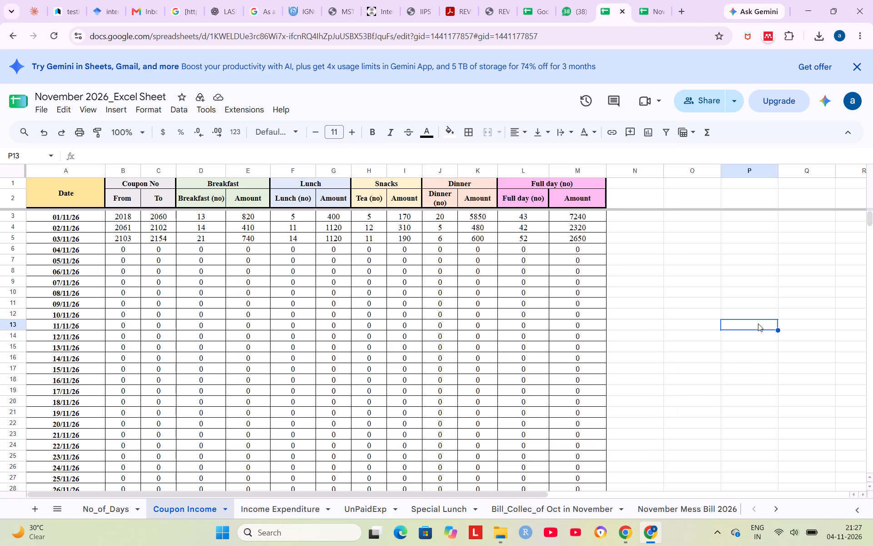
Return to the No_of_Days sheet with the November 2026 active mess days.
left_click(117, 512)
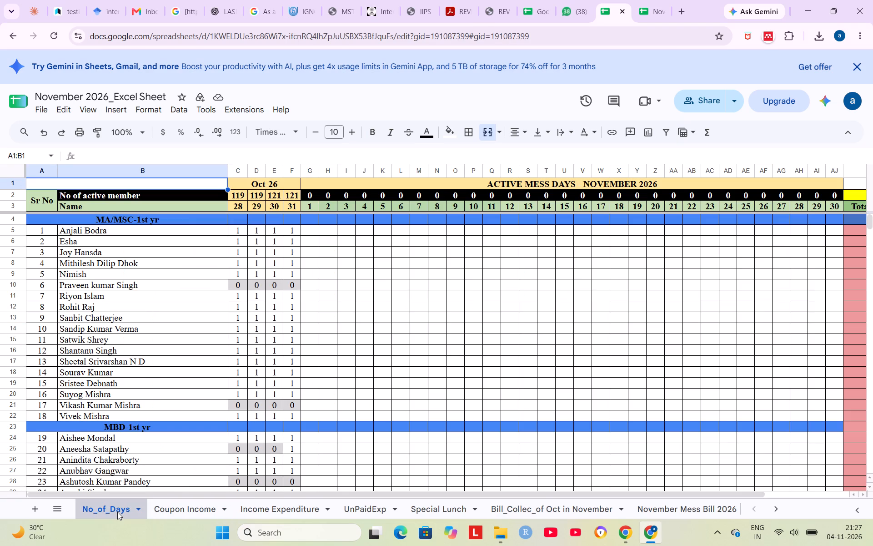
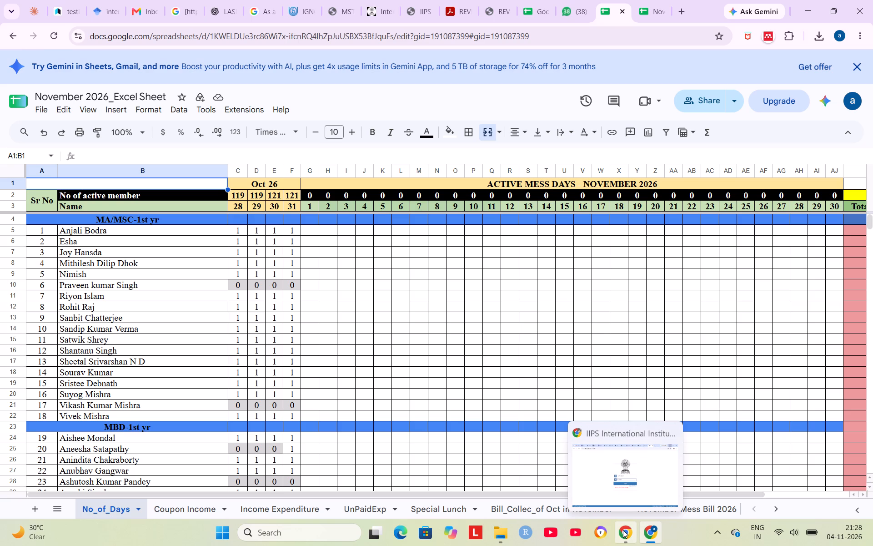
Open the recent no_active days workbook in Excel and enlarge its window to full screen.
left_click(324, 538)
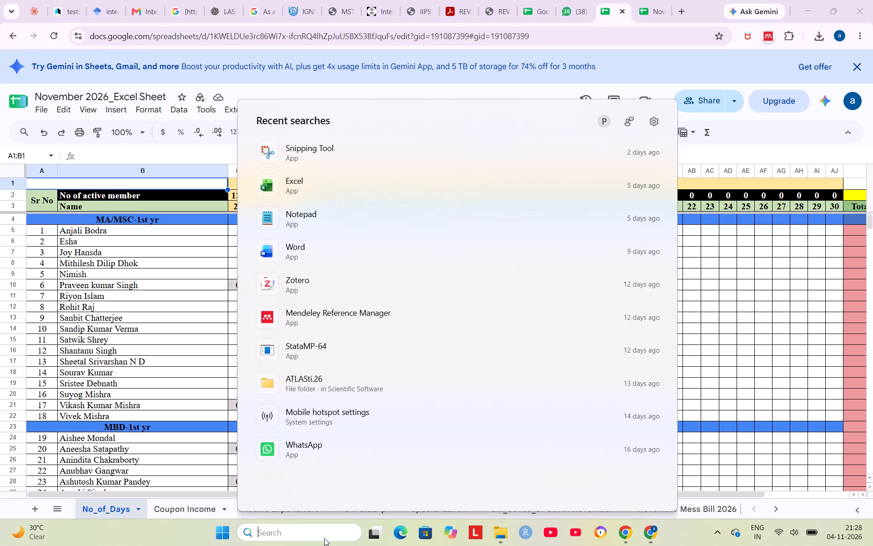
left_click(341, 195)
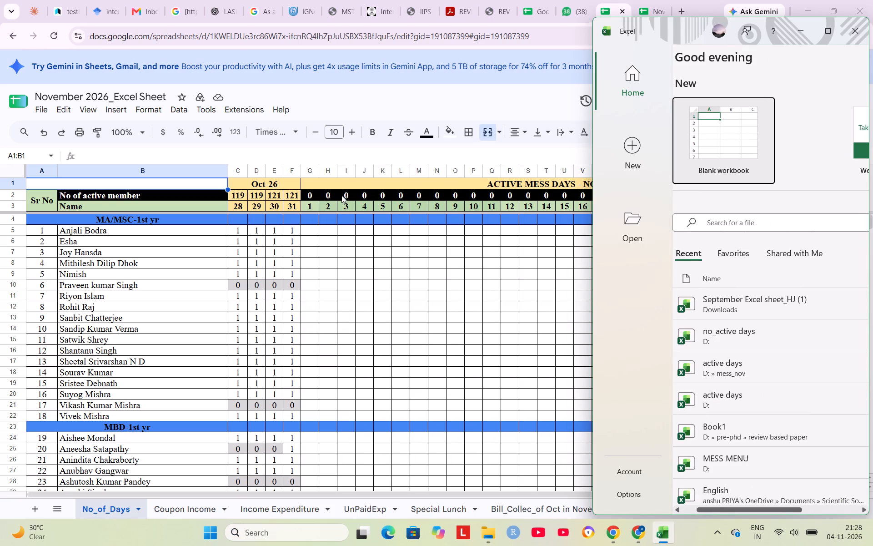
left_click(734, 333)
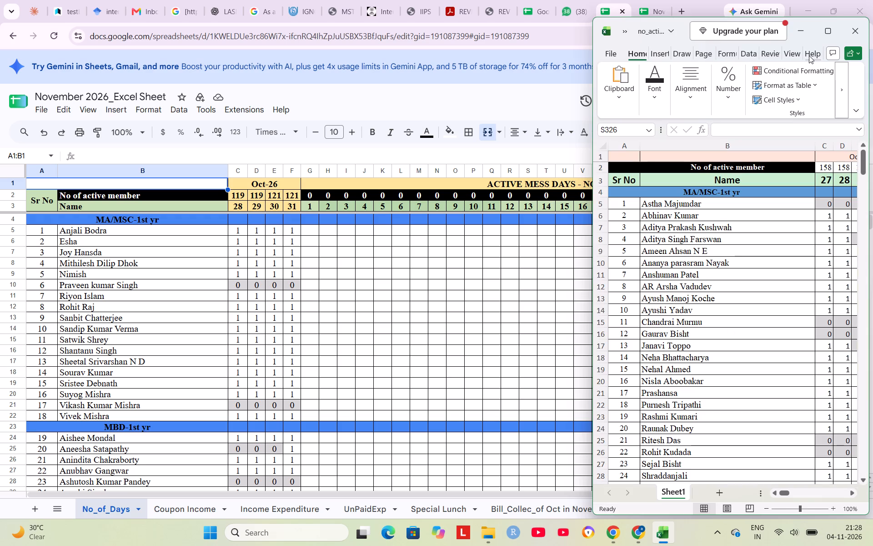
left_click(829, 31)
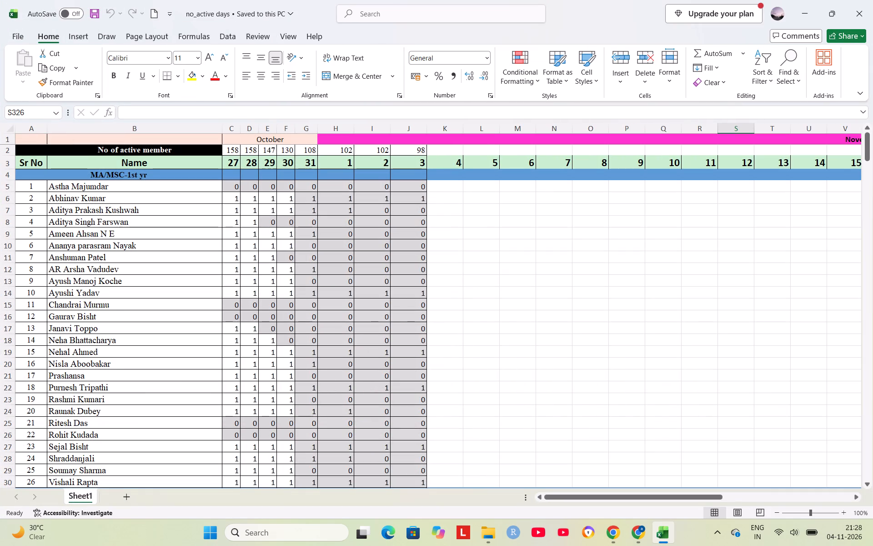
Copy the November day 3 column into the day 4 column and set the copied date header to 4.
left_click(412, 123)
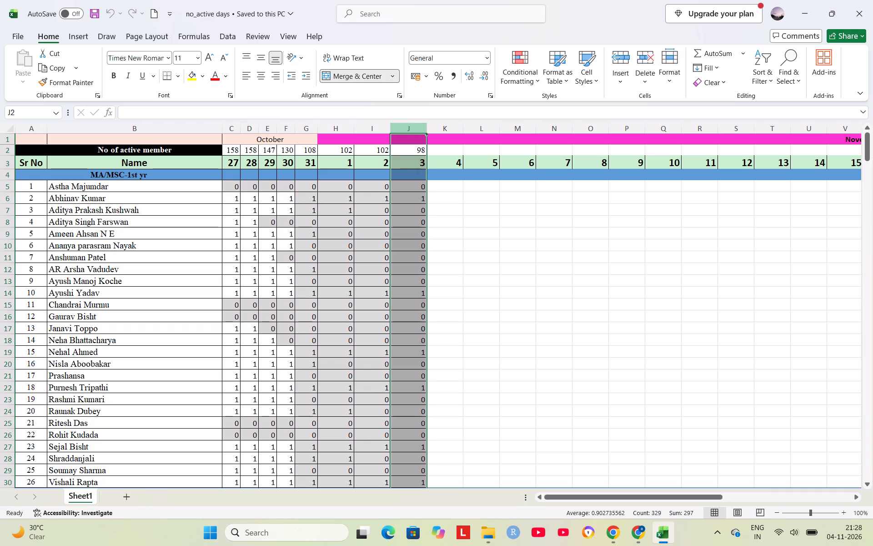
key("ctrl+c")
left_click(457, 129)
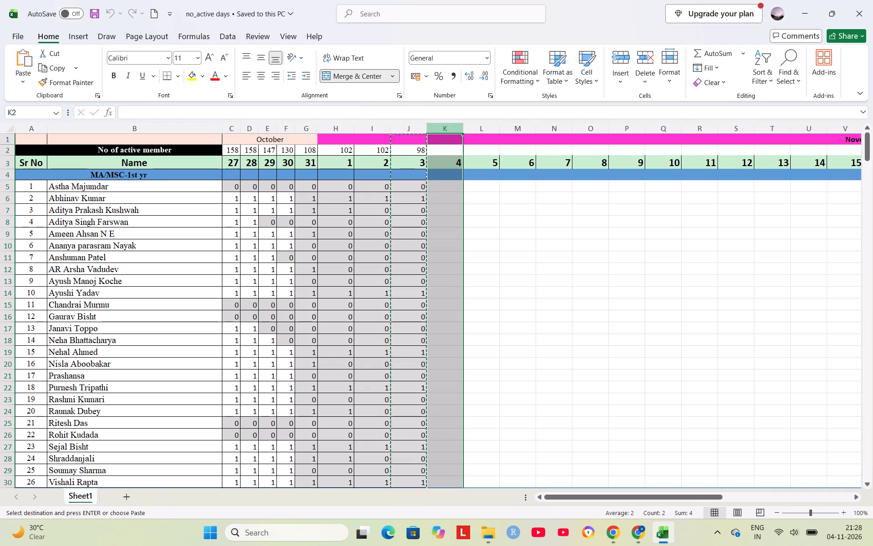
key("ctrl+v")
left_click(491, 210)
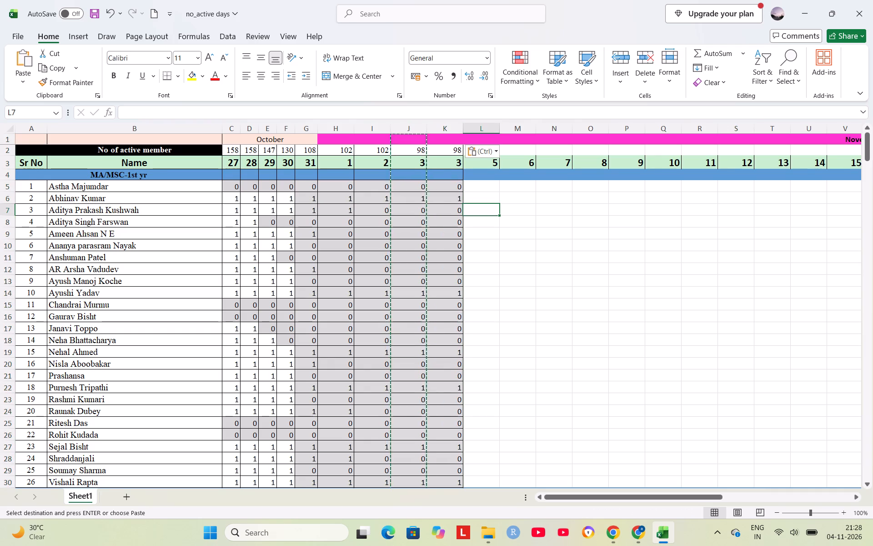
left_click(452, 158)
key("4")
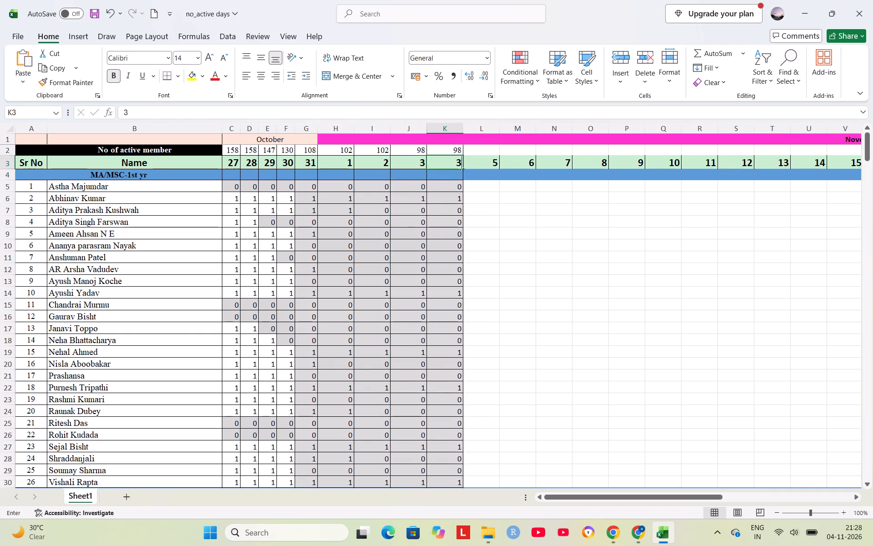
left_click(494, 239)
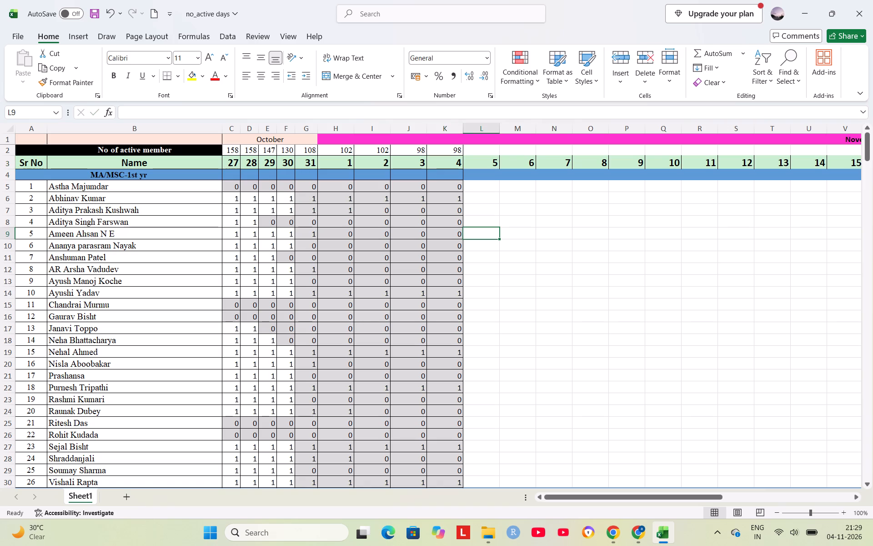
Find the member "esha" and set that member's day 4 entry to 0.
key("ctrl+f")
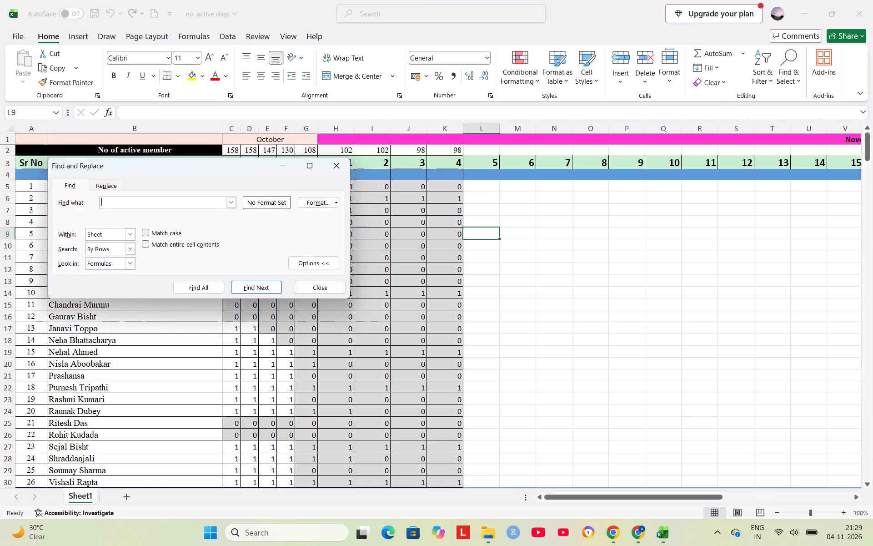
type("esha")
key("Return")
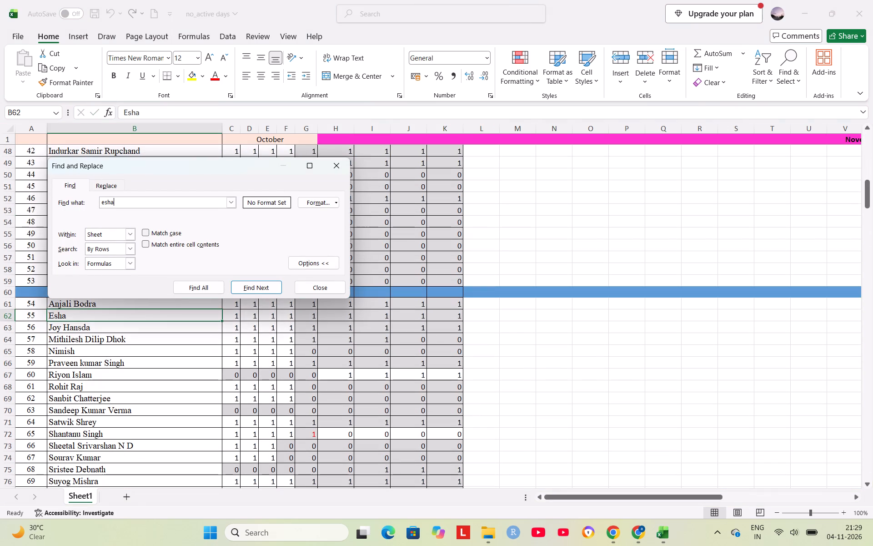
left_click(452, 315)
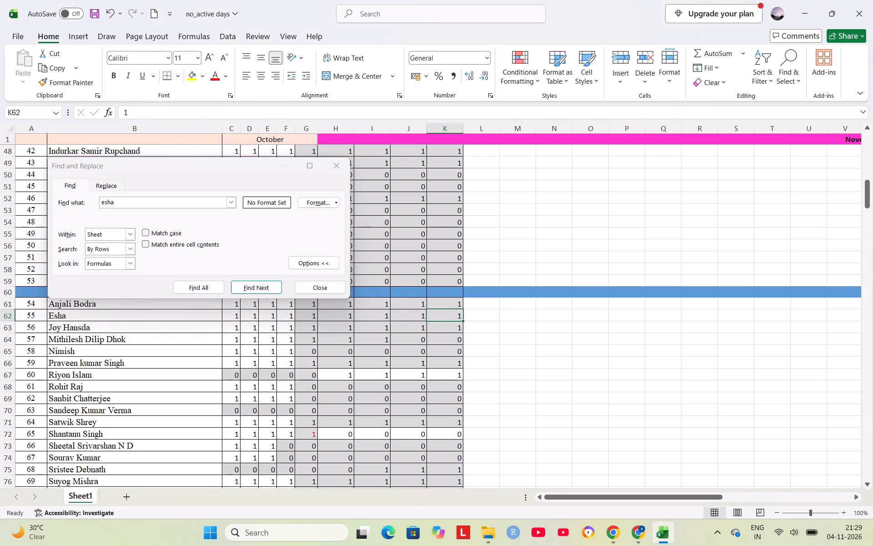
key("0")
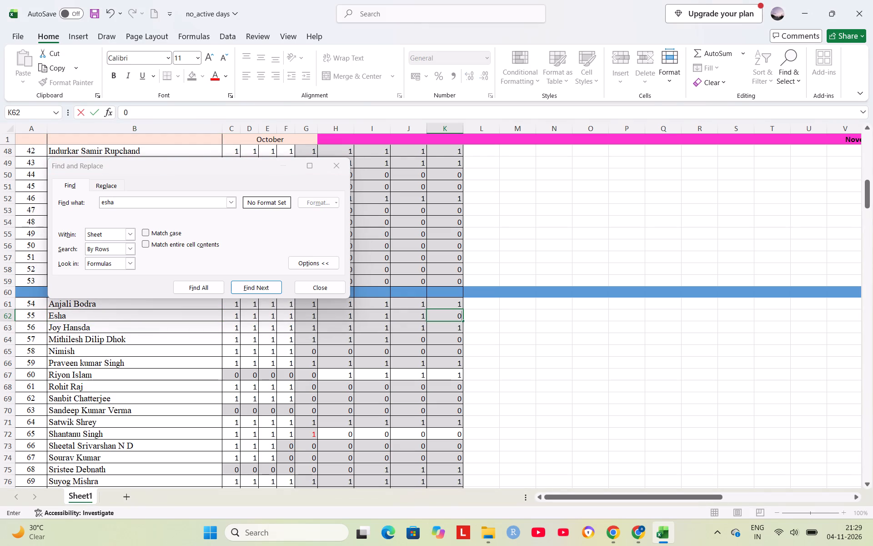
Find the member matching "swayam" and set that member's day 4 entry to 1.
left_click(128, 202)
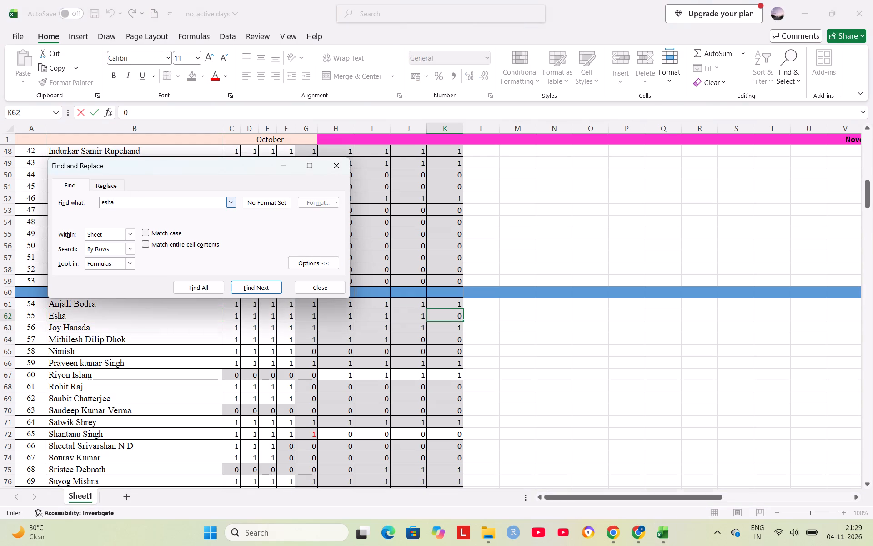
key("BackSpace")
key("BackSpace")
key("BackSpace")
key("BackSpace")
type("swaya")
key("m")
key("Return")
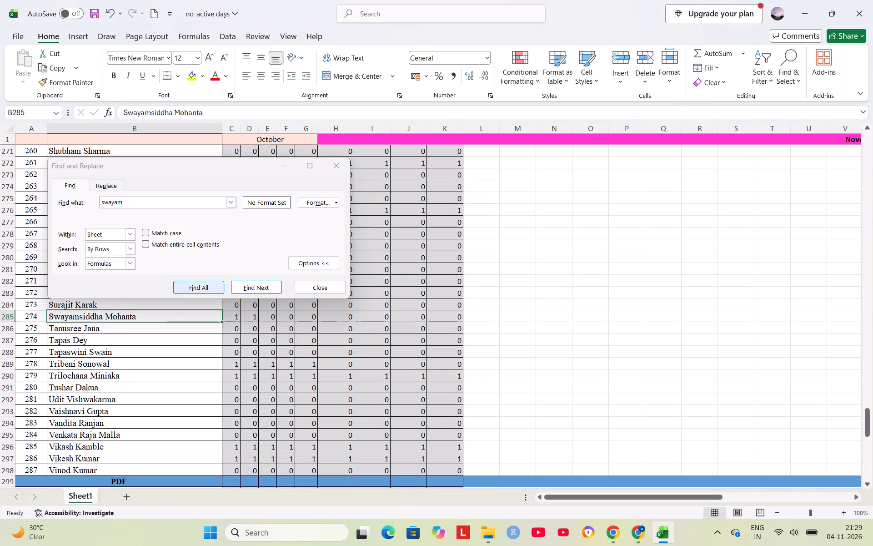
left_click(450, 317)
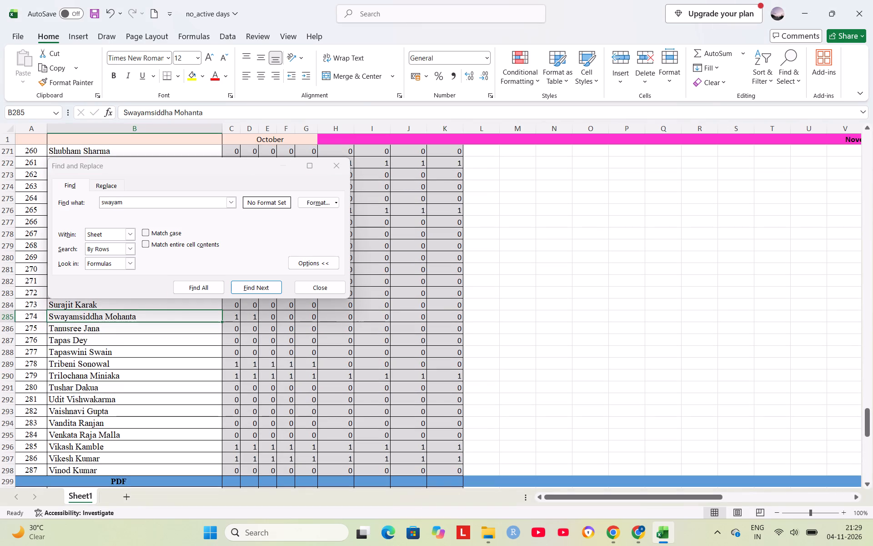
key("1")
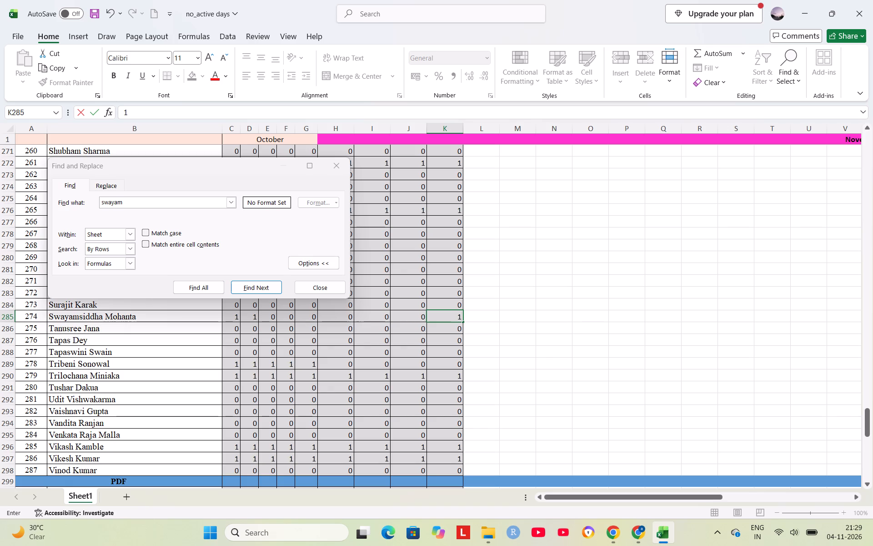
Find the member matching "rishabh", set that member's day 4 entry to 0, and return to the top of the sheet.
left_click(145, 202)
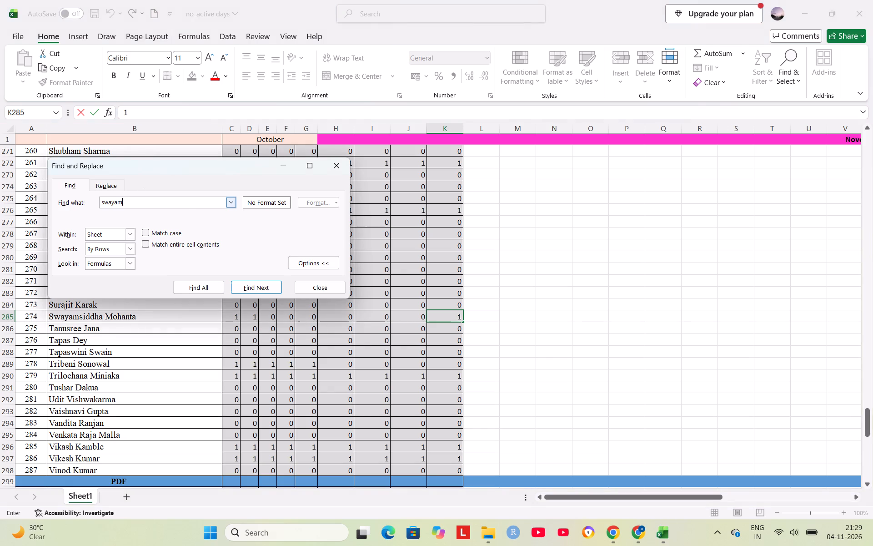
key("BackSpace")
key("BackSpace")
key("BackSpace")
key("BackSpace")
key("BackSpace")
key("BackSpace")
type("ris")
key("h")
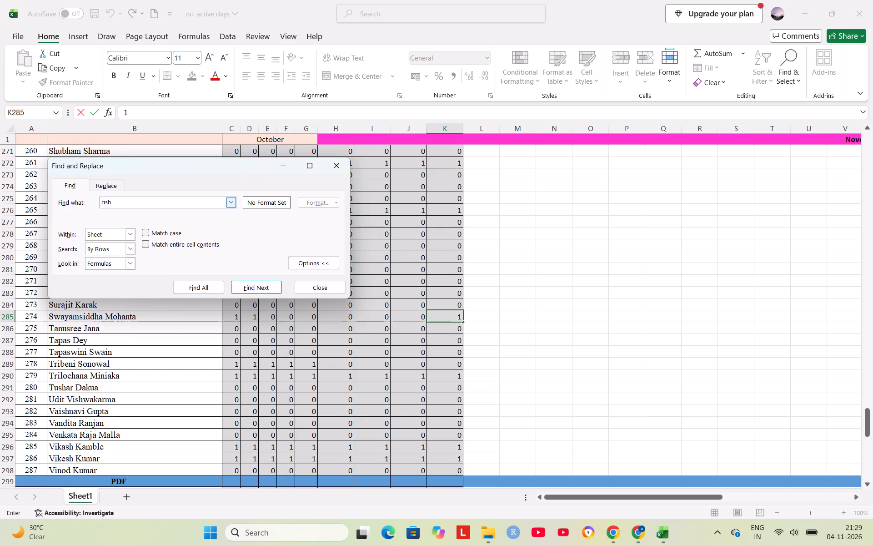
type("abh")
key("Return")
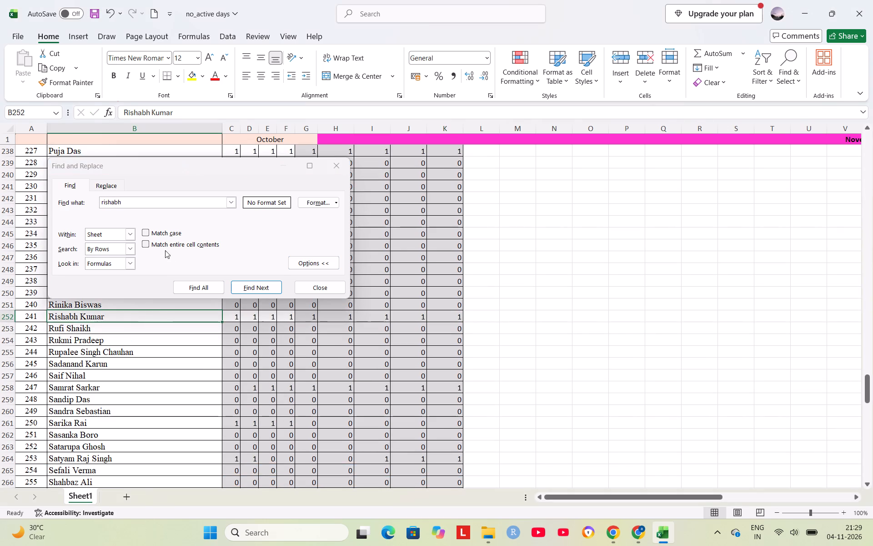
left_click(446, 319)
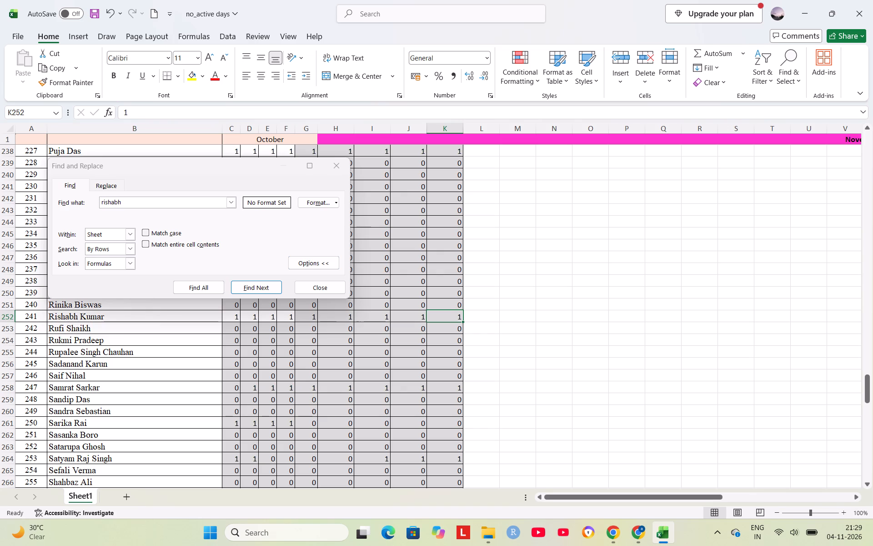
key("0")
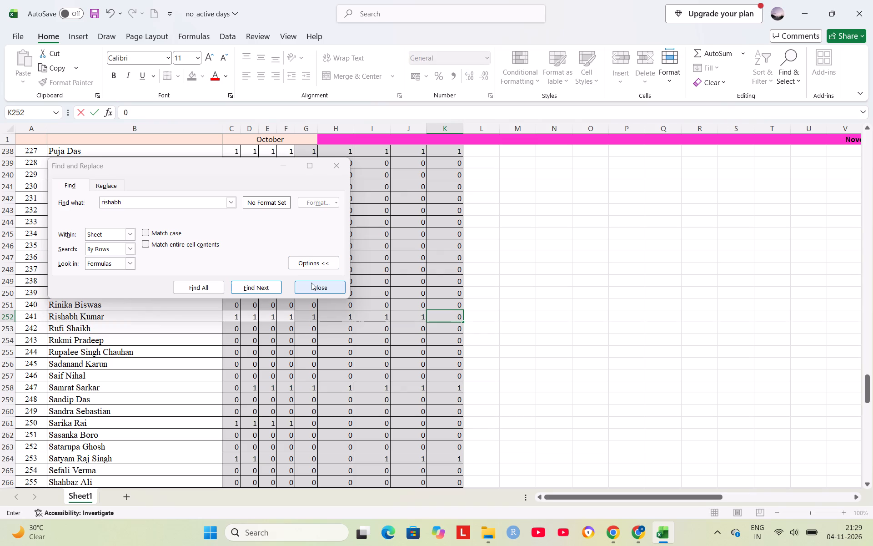
left_click(313, 288)
scroll(386, 328, "up", 7)
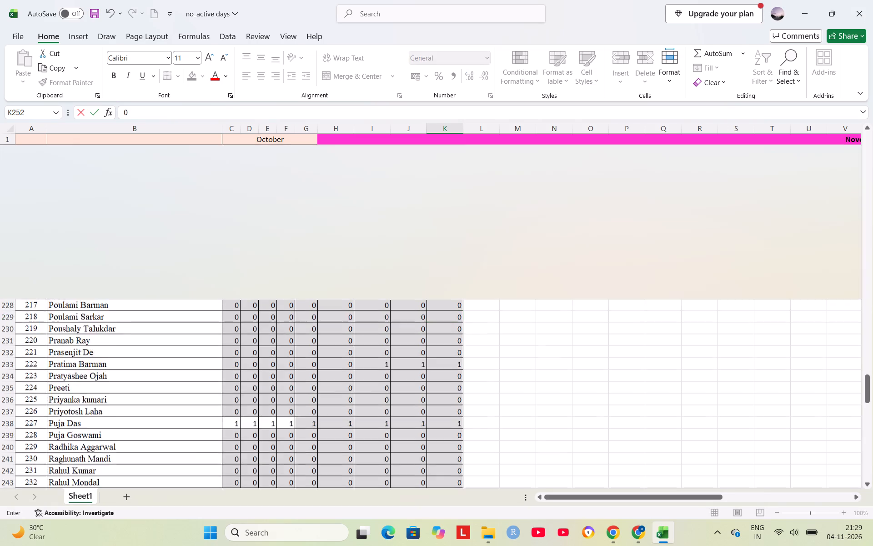
scroll(386, 328, "up", 2)
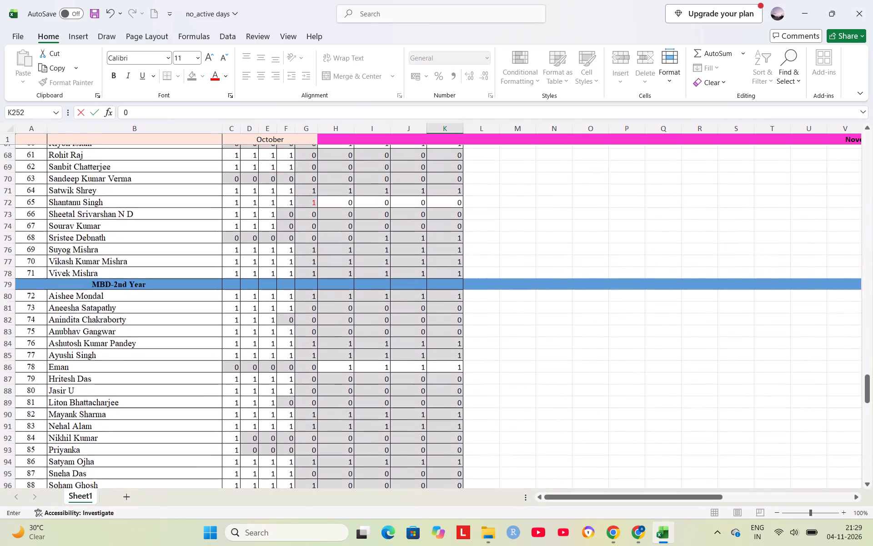
scroll(386, 328, "up", 7)
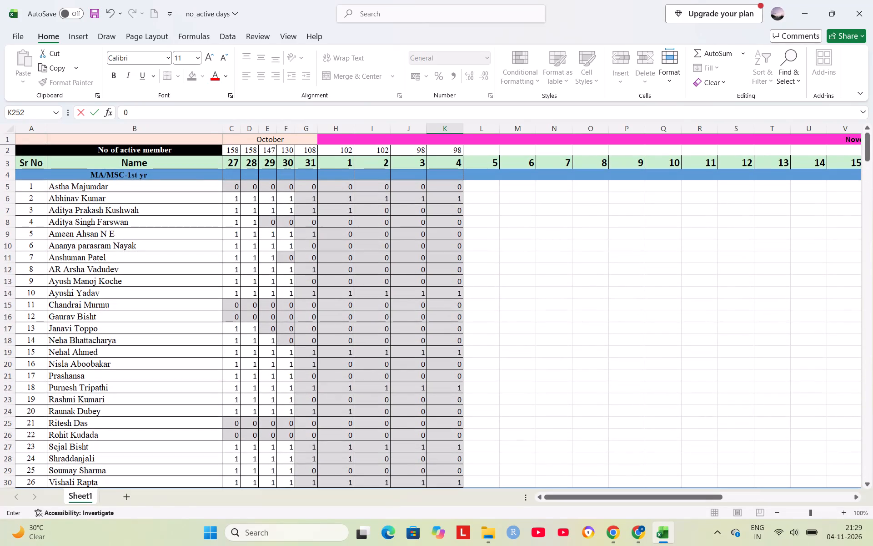
left_click(483, 264)
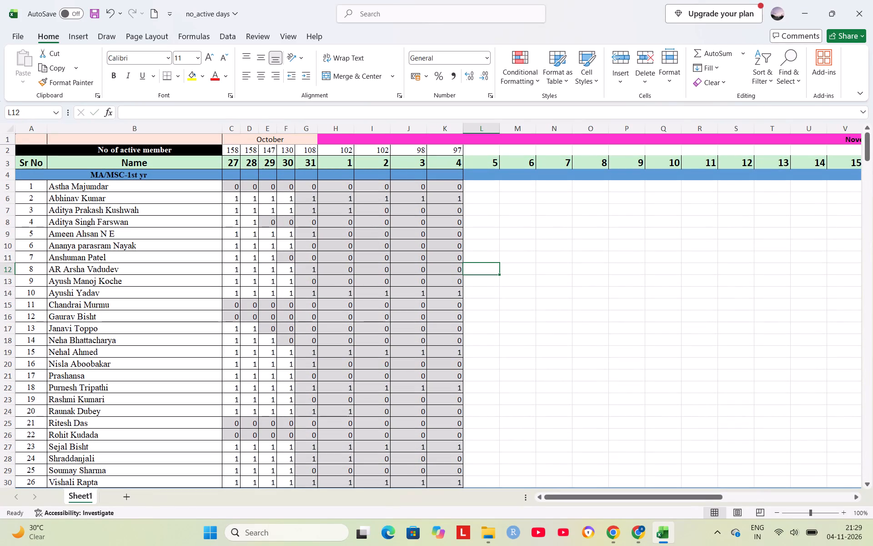
Save the no_active days workbook.
key("ctrl+s")
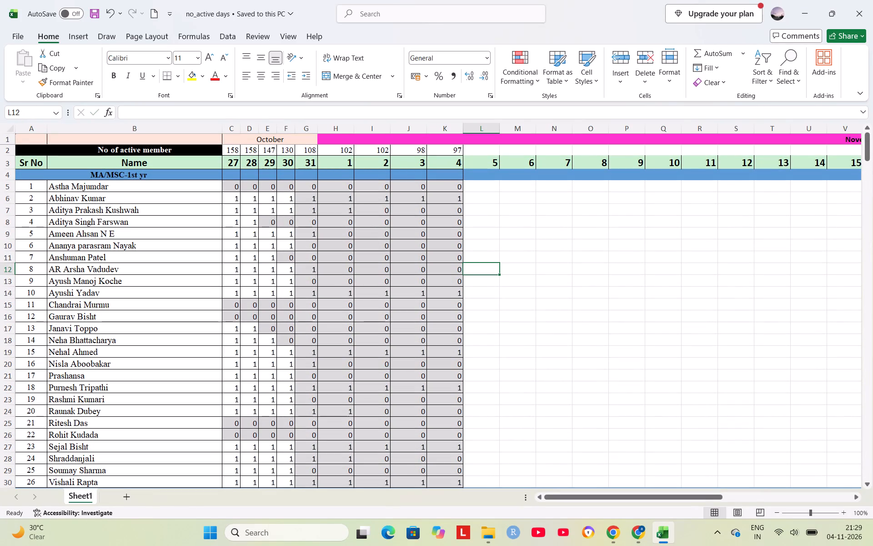
Switch to the November 2026 Google Sheet's Coupon Income sheet and enter coupon numbers from 2155 to 2212 for 04/11/26.
left_click(801, 11)
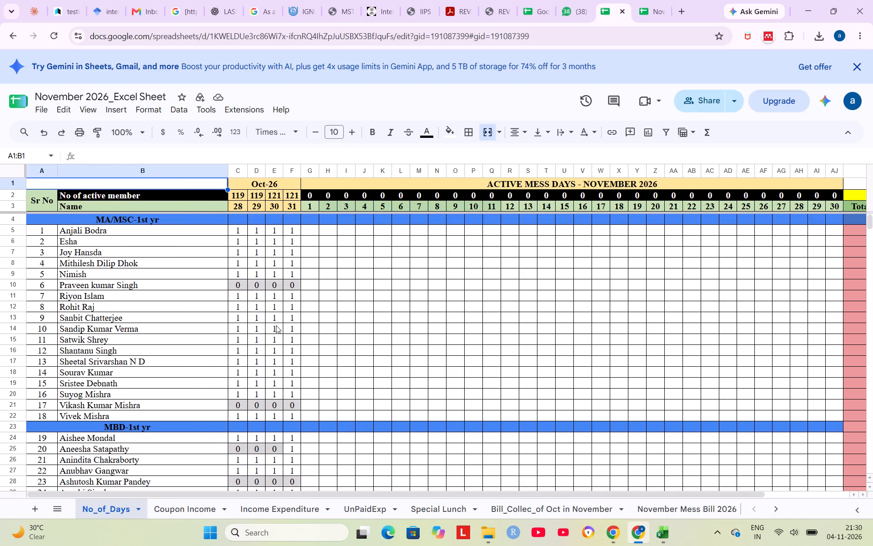
left_click(189, 502)
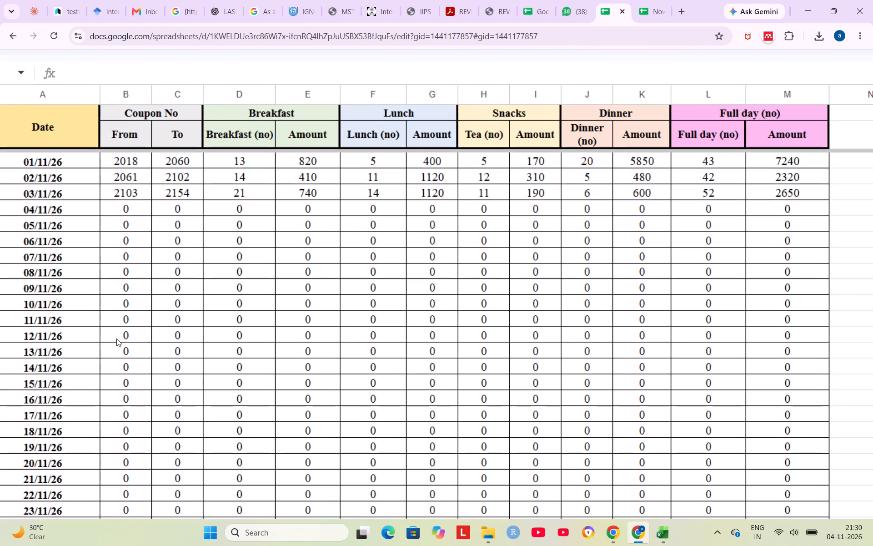
left_click(120, 208)
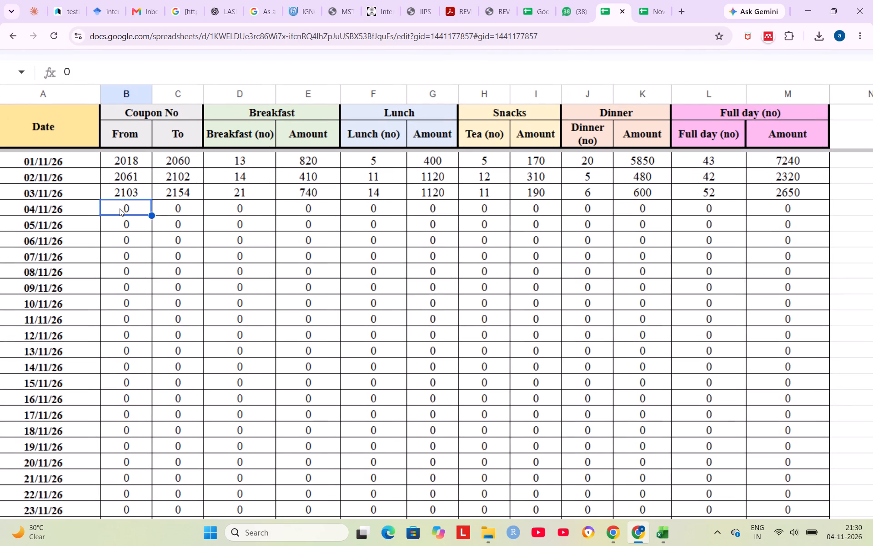
type("2155")
key("Right")
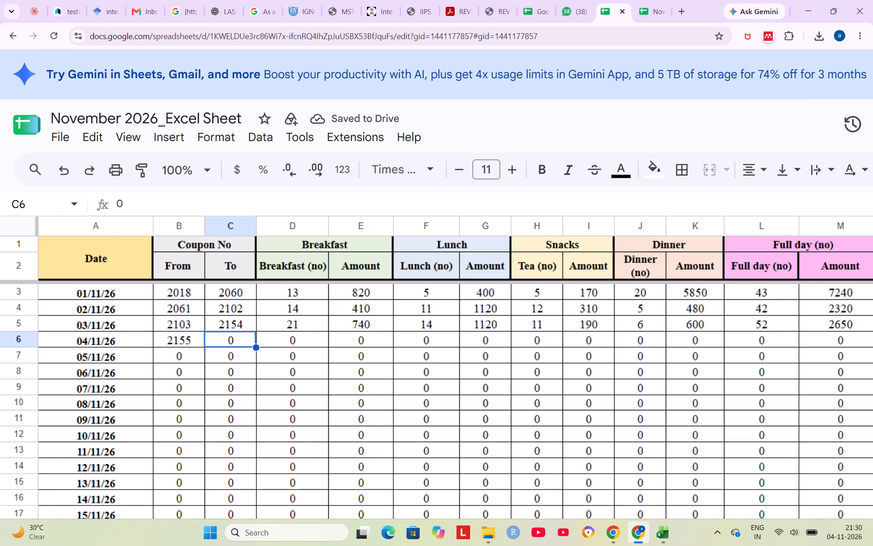
type("2212")
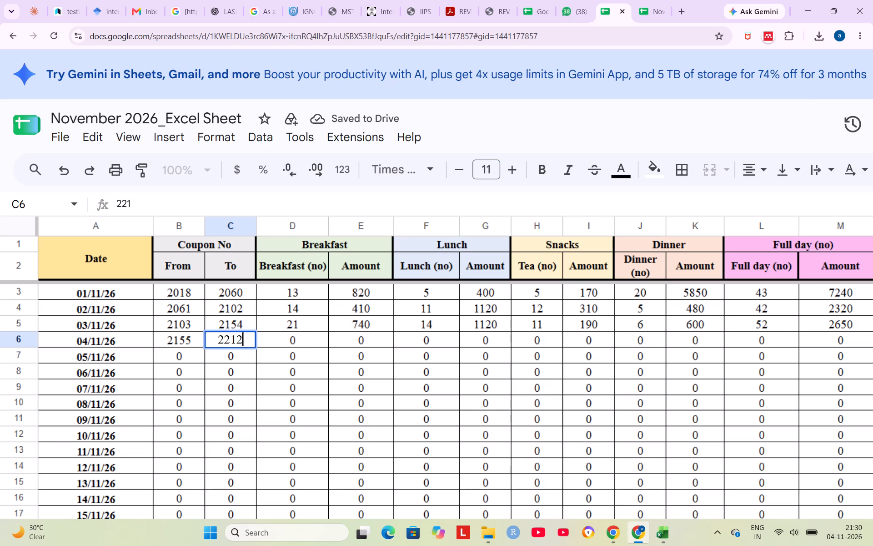
key("Right")
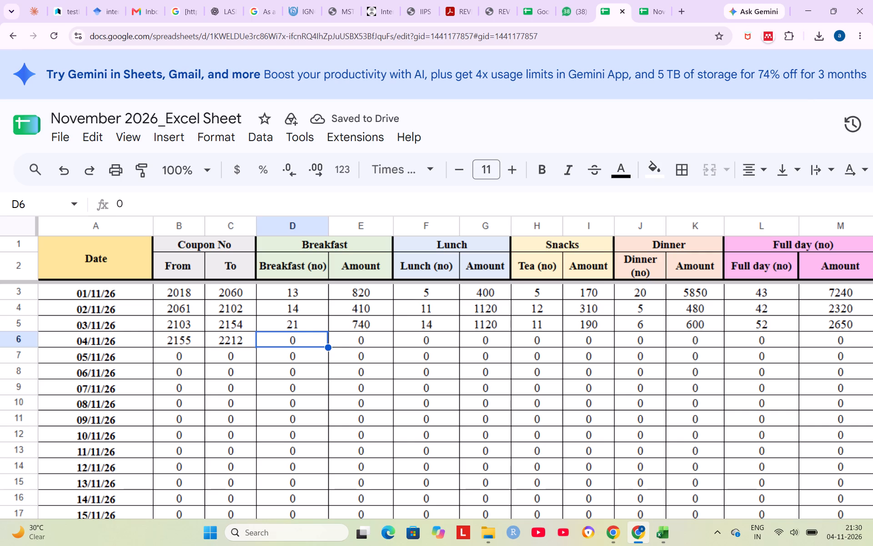
For 04/11/26, enter 20 breakfasts with amount 740 and 21 lunches with amount 2530.
type("20")
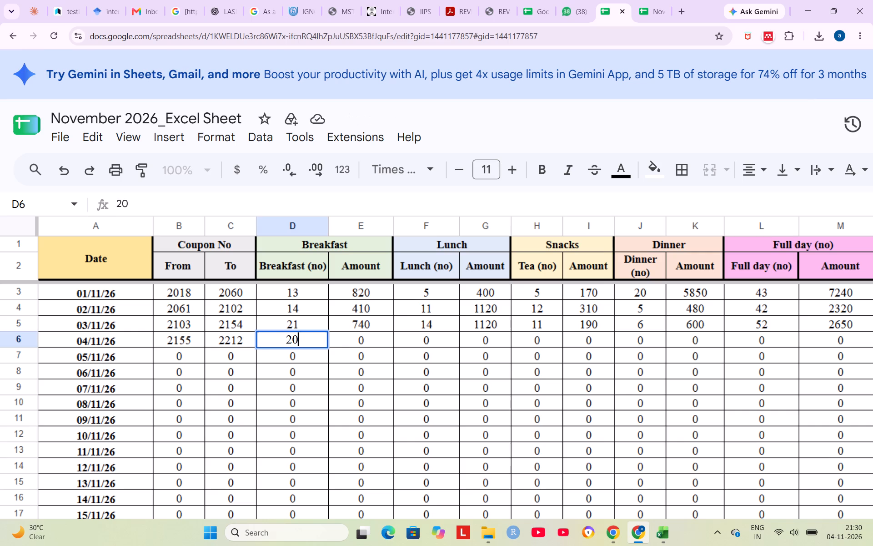
key("Right")
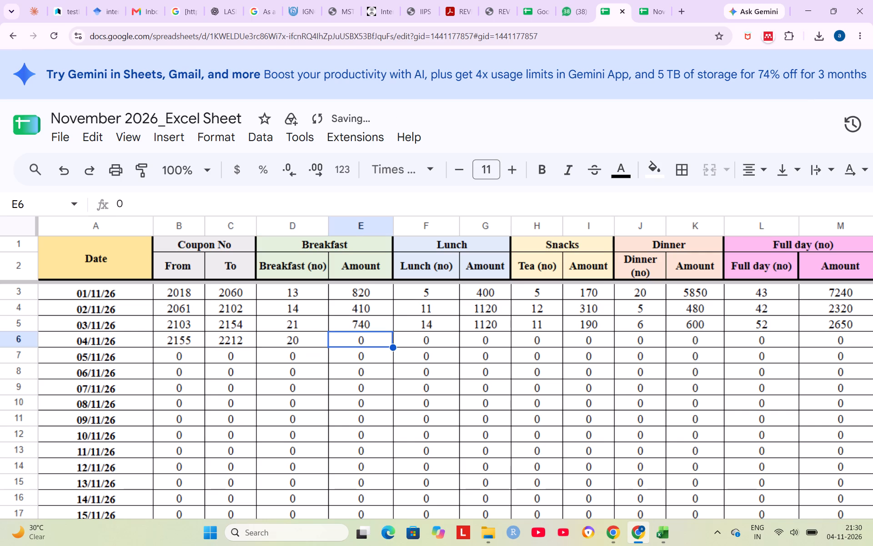
type("740")
key("Right")
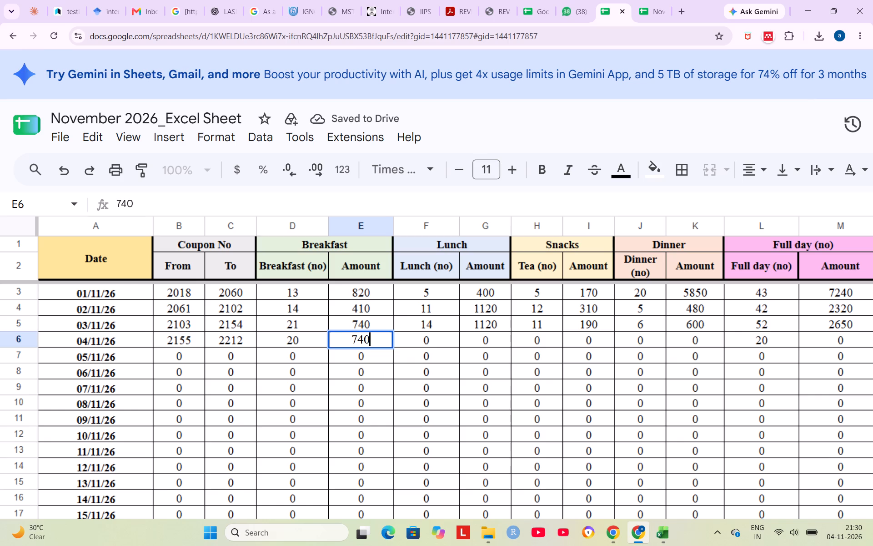
type("21")
key("Right")
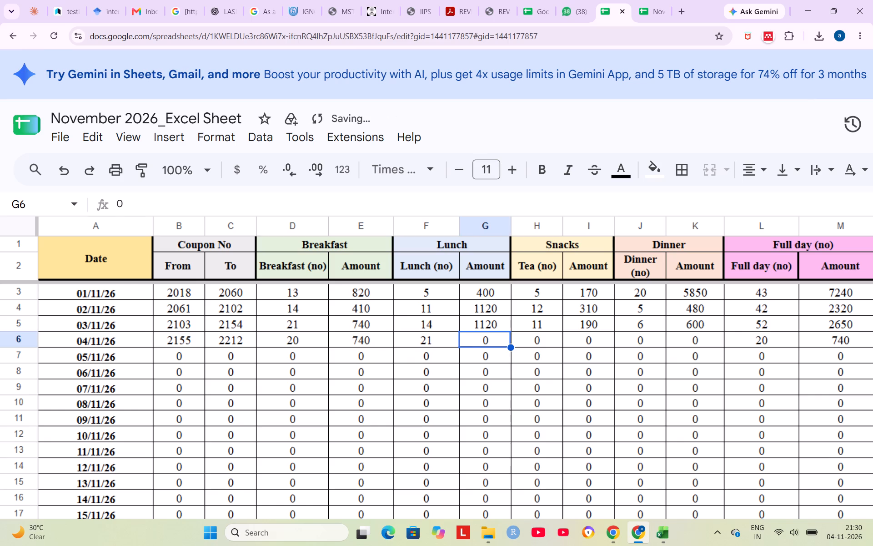
type("1056")
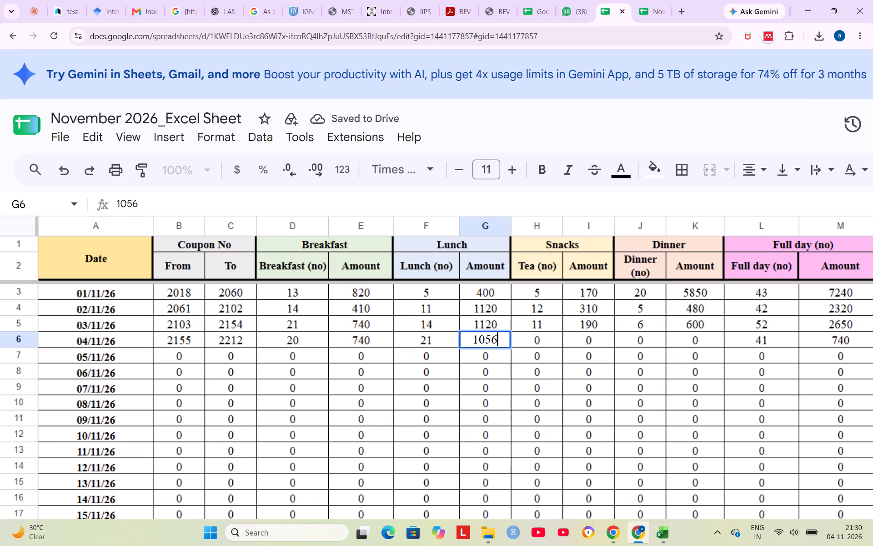
key("BackSpace")
key("BackSpace")
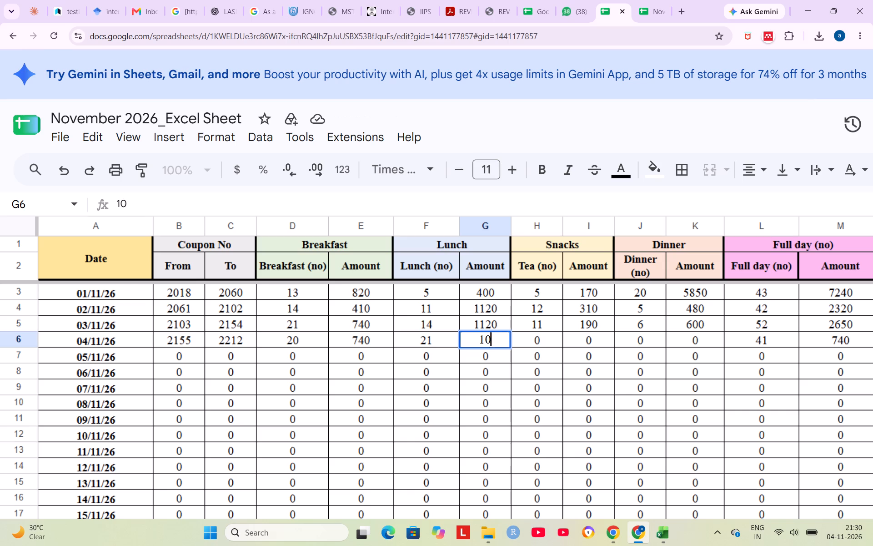
key("BackSpace")
key("BackSpace")
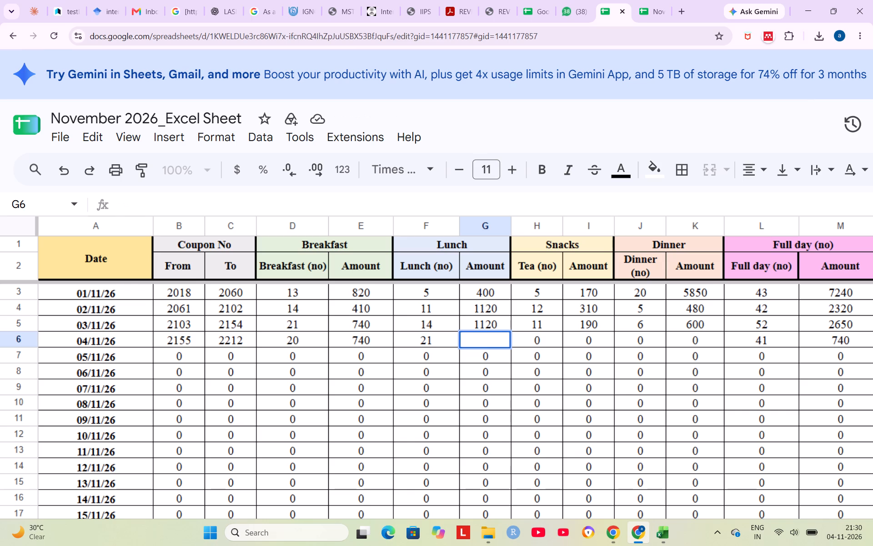
type("2530")
key("Right")
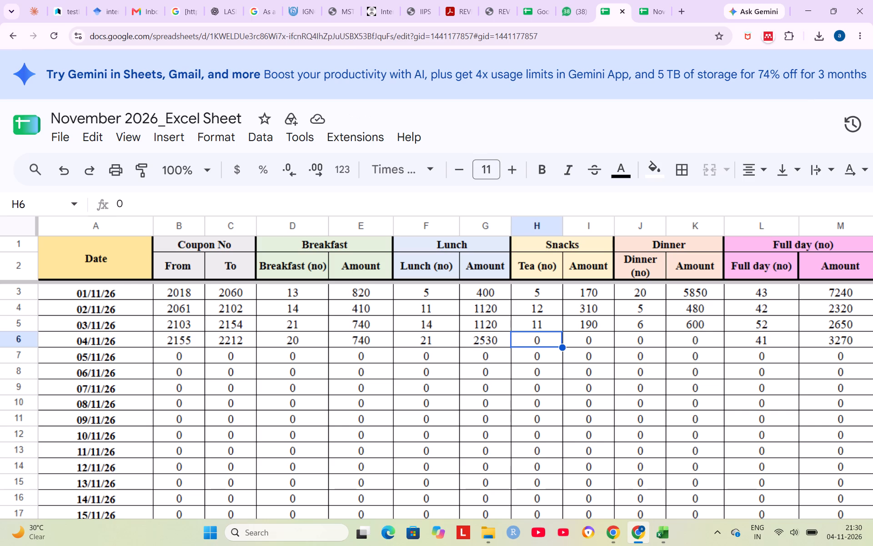
For 04/11/26, enter 12 teas under Snacks with amount 200 and 5 dinners with amount 400.
type("12")
key("Right")
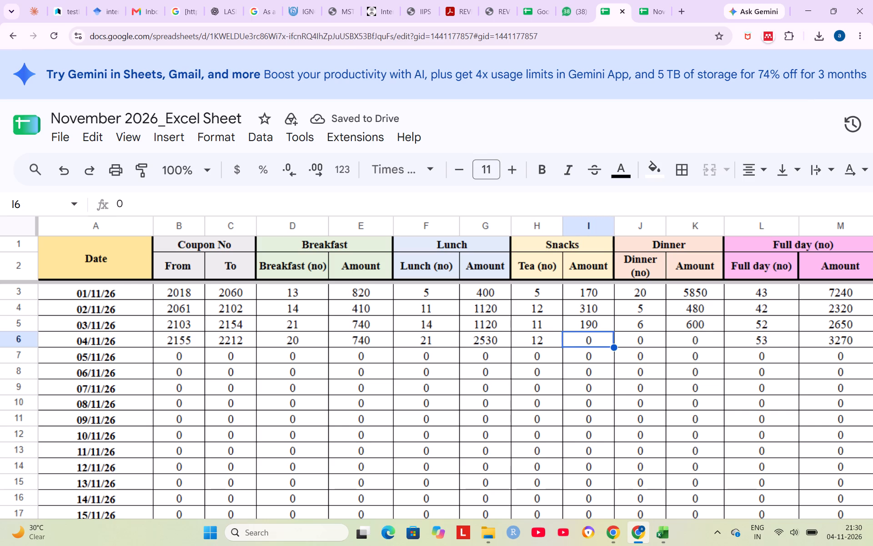
type("200")
key("Right")
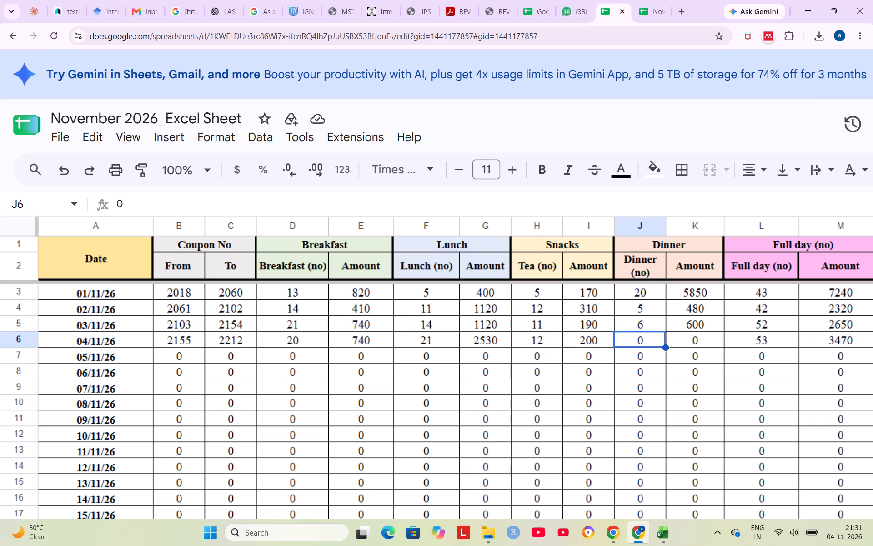
key("5")
key("Right")
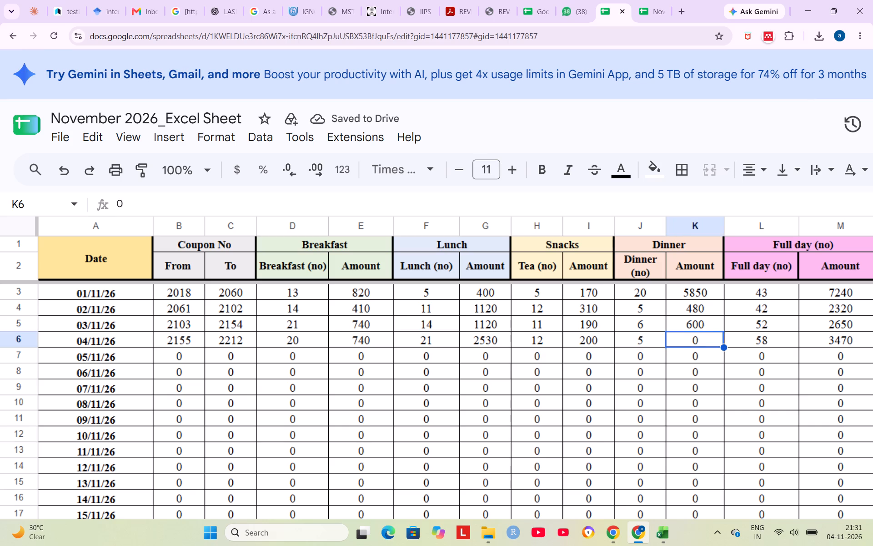
type("400")
key("Right")
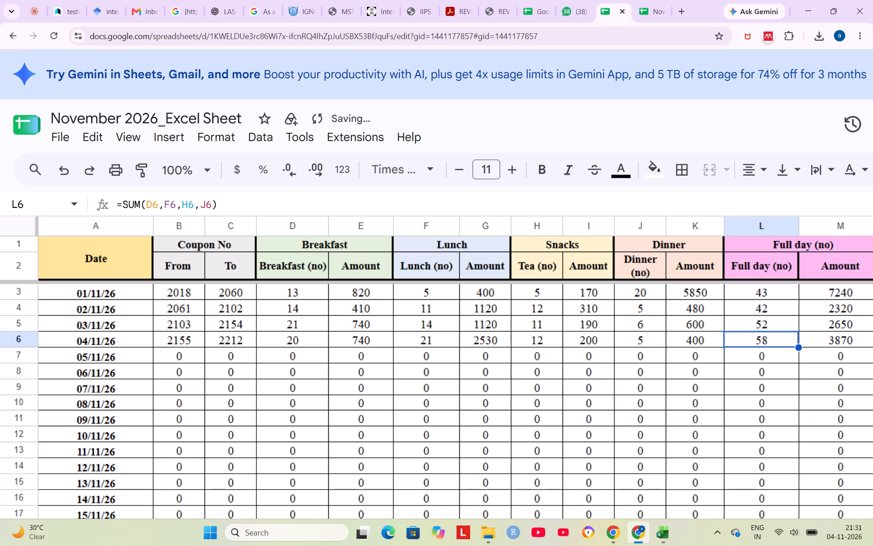
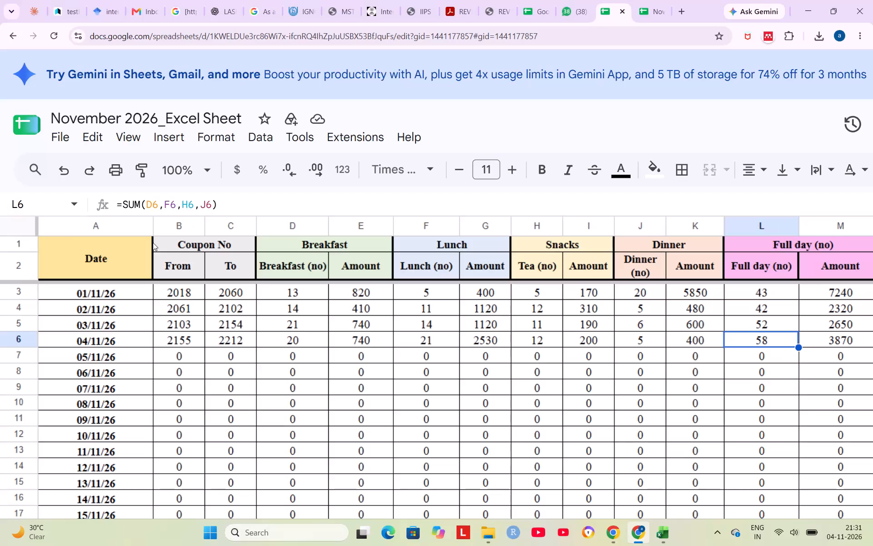
Save the coupon income entries.
key("ctrl+s")
Check the Coupon Income sheet down to its total row, then review the daily rows and totals on the Income Expenditure sheet.
scroll(230, 284, "down", 2)
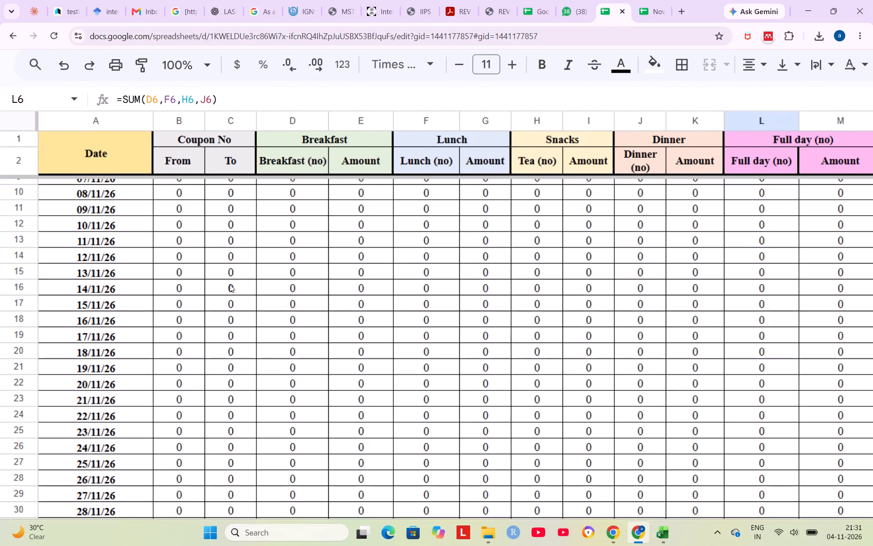
scroll(230, 284, "down", 3)
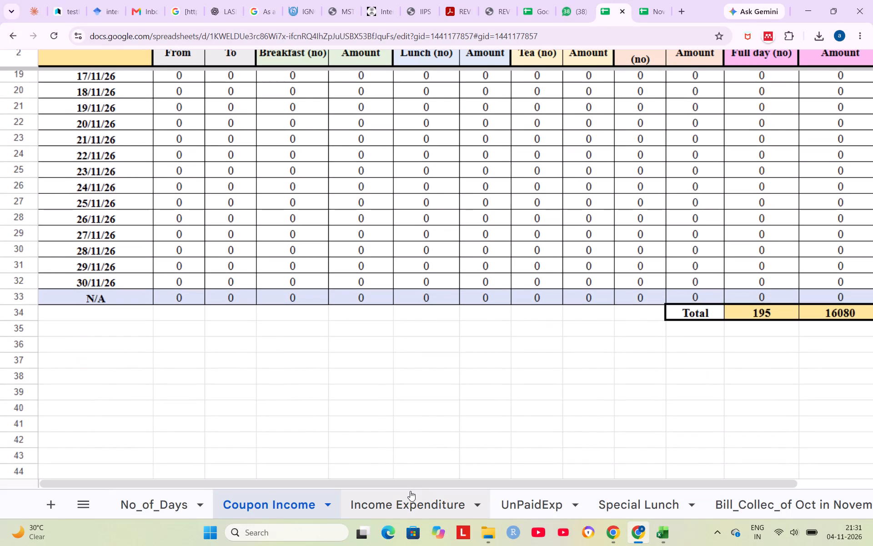
left_click(409, 500)
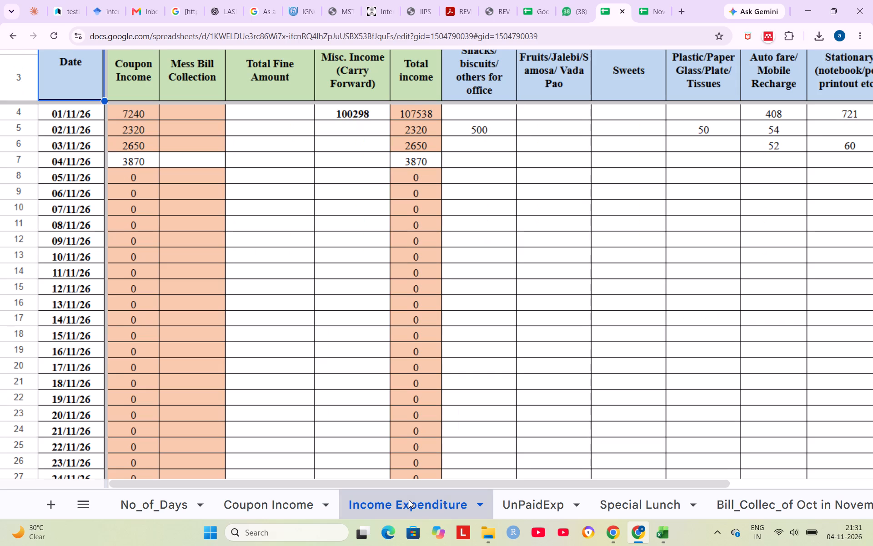
scroll(411, 410, "up", 1)
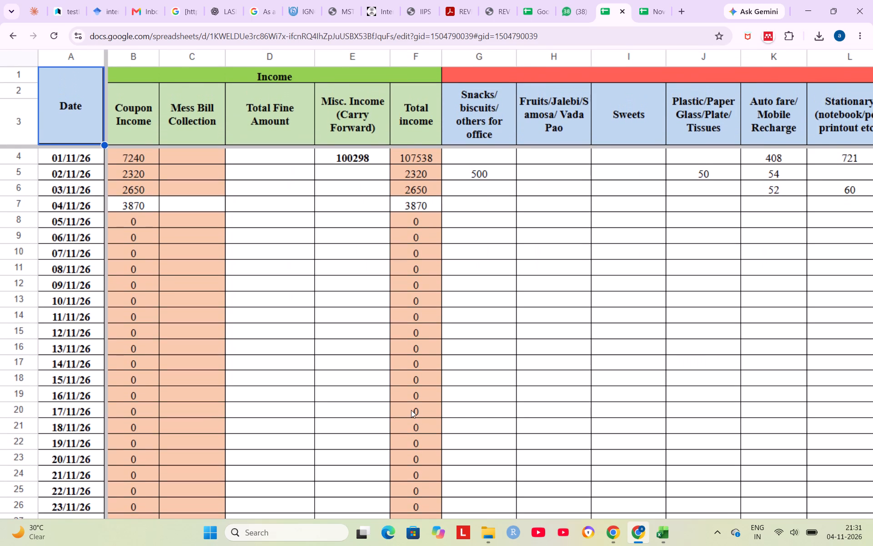
scroll(494, 442, "up", 2)
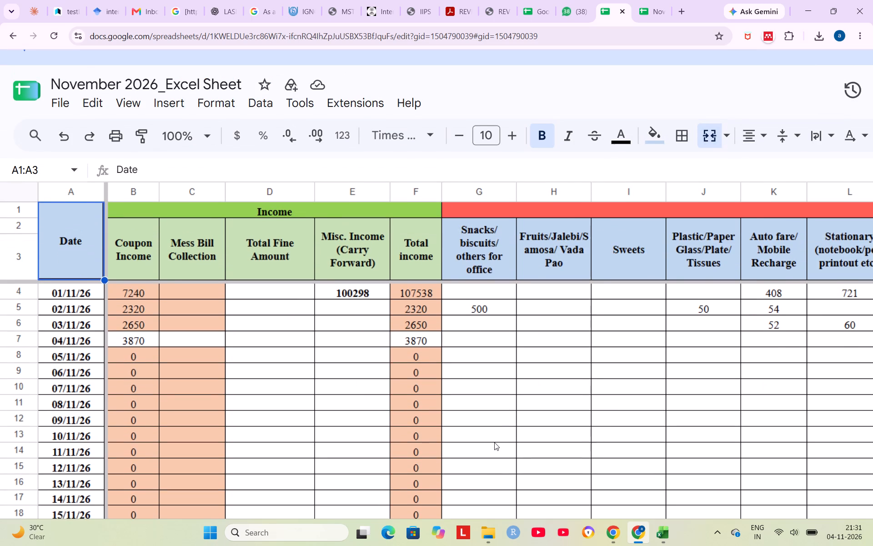
scroll(494, 442, "down", 4)
scroll(494, 442, "up", 1)
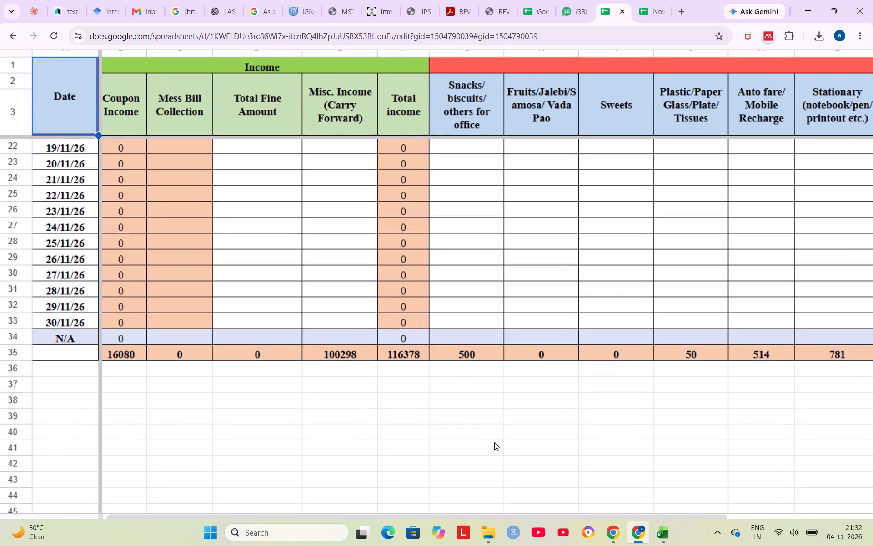
scroll(494, 442, "up", 1)
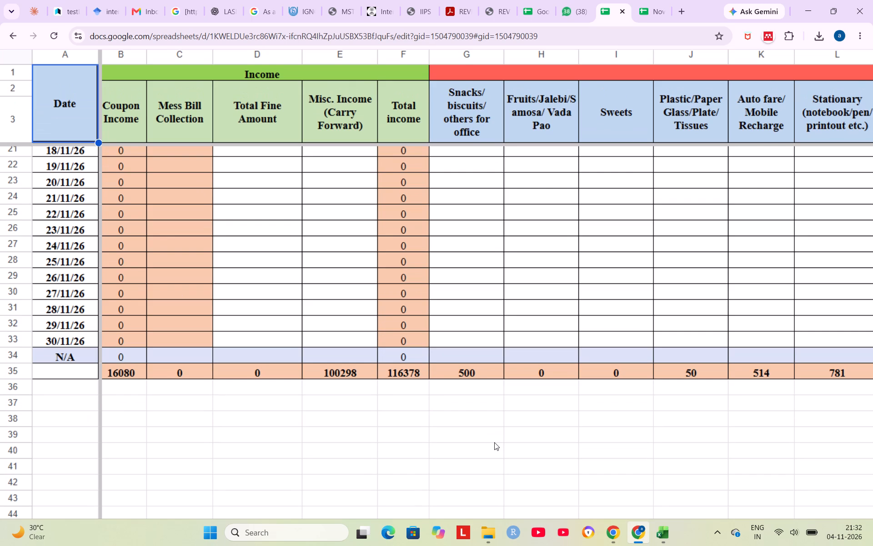
scroll(450, 376, "up", 2)
scroll(445, 419, "up", 3)
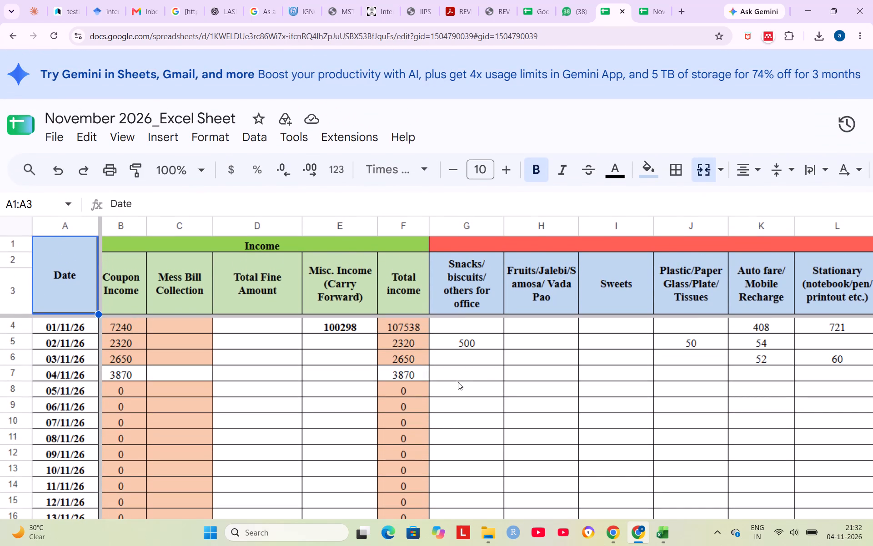
On the Income Expenditure sheet, enter =1260+1015 under Grocery (Dmart) for 03/11/26.
scroll(457, 379, "left", 1)
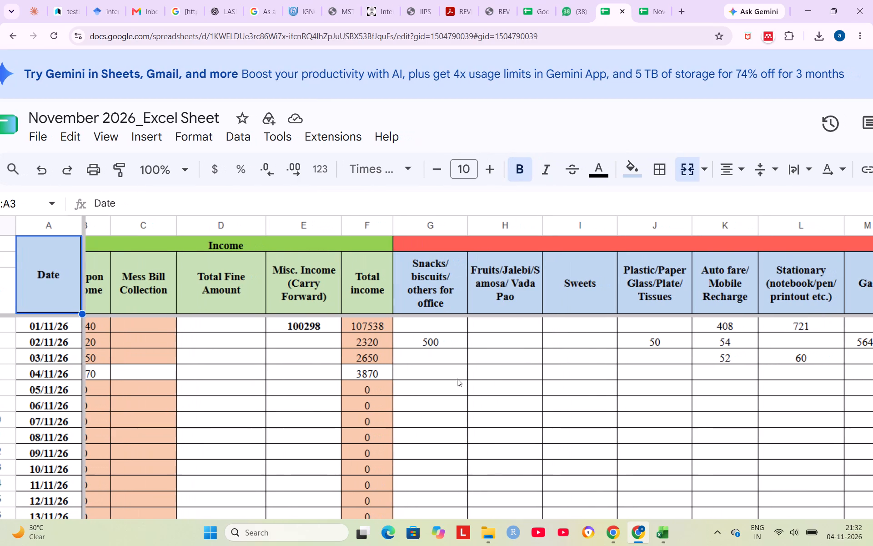
scroll(457, 379, "left", 1)
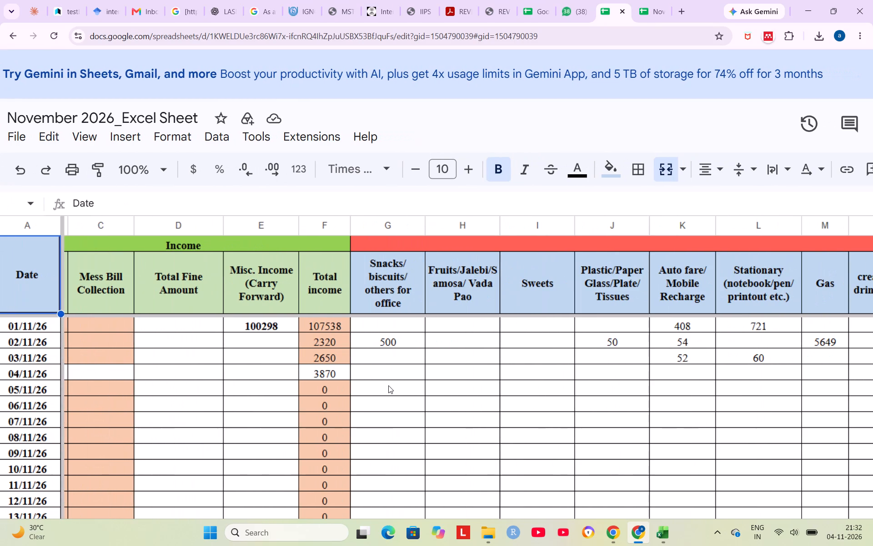
scroll(388, 385, "left", 1)
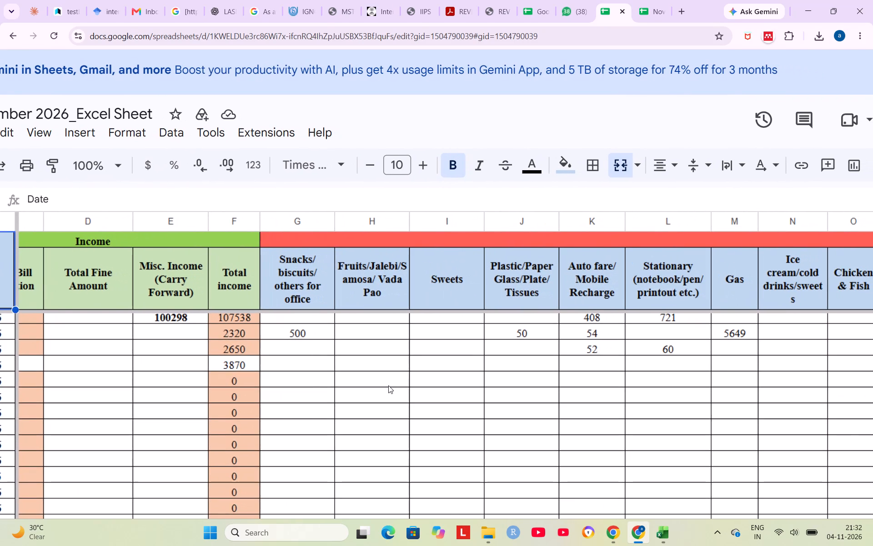
scroll(388, 385, "left", 2)
scroll(514, 375, "left", 3)
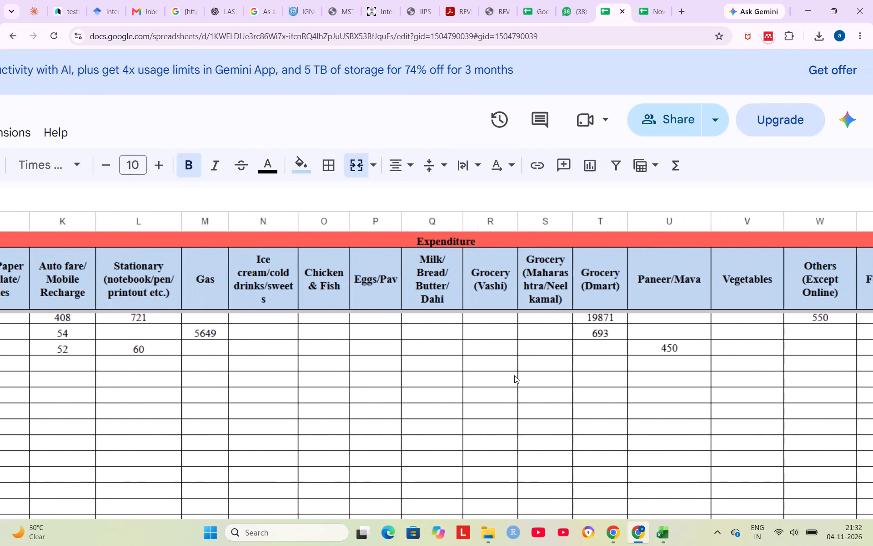
scroll(514, 375, "left", 4)
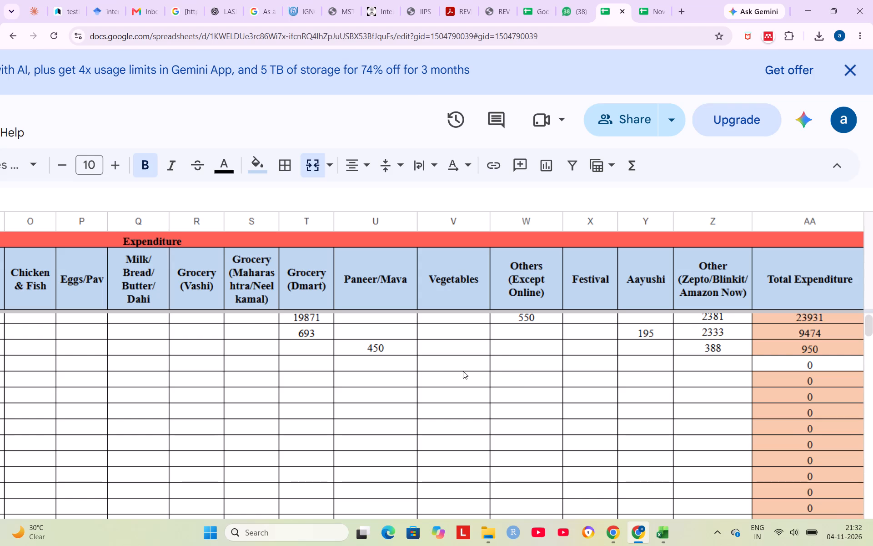
left_click(314, 355)
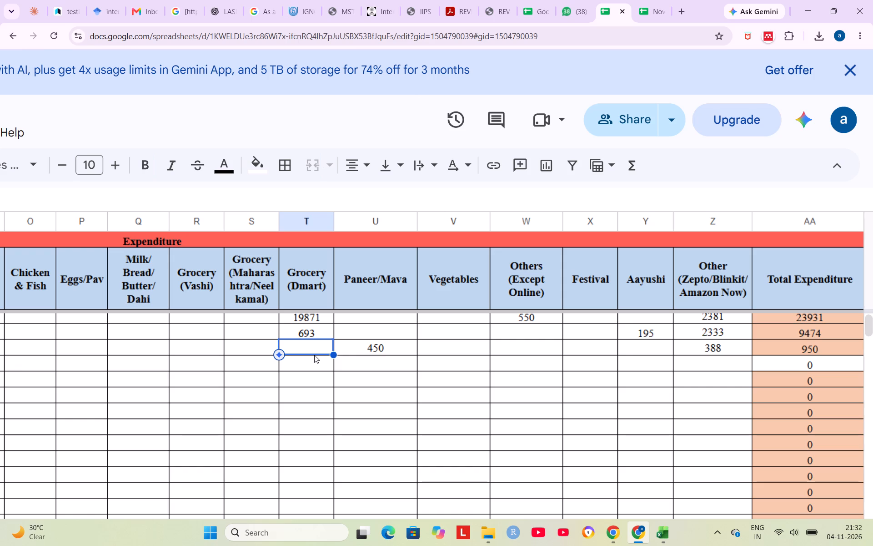
scroll(314, 355, "right", 4)
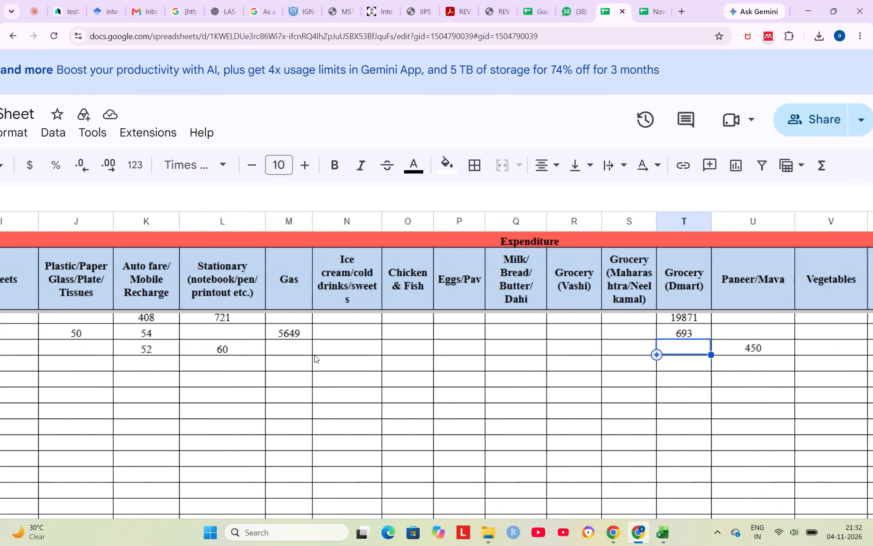
scroll(314, 355, "right", 1)
scroll(314, 355, "left", 2)
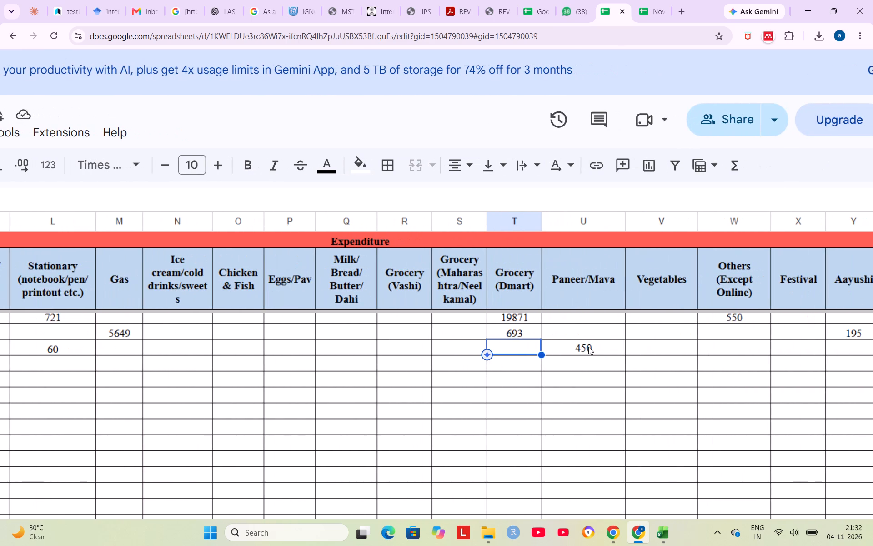
key("equal")
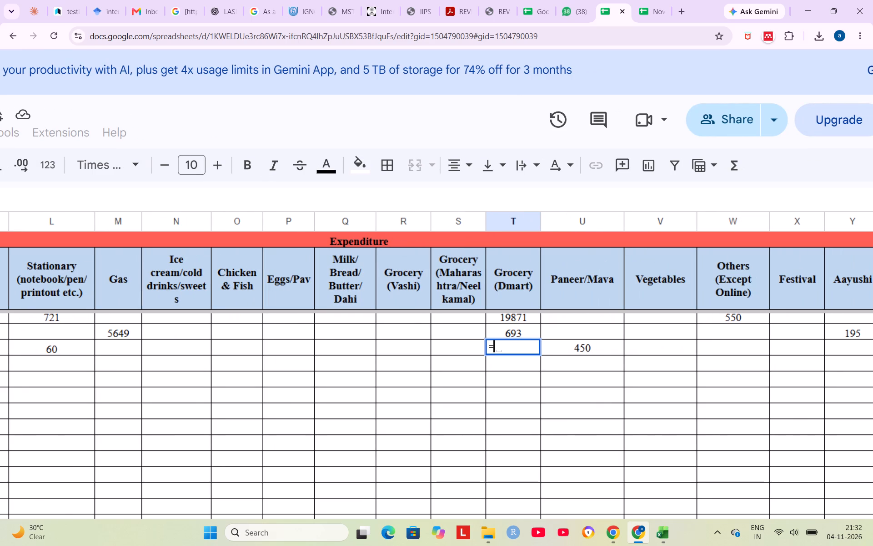
type("1260+")
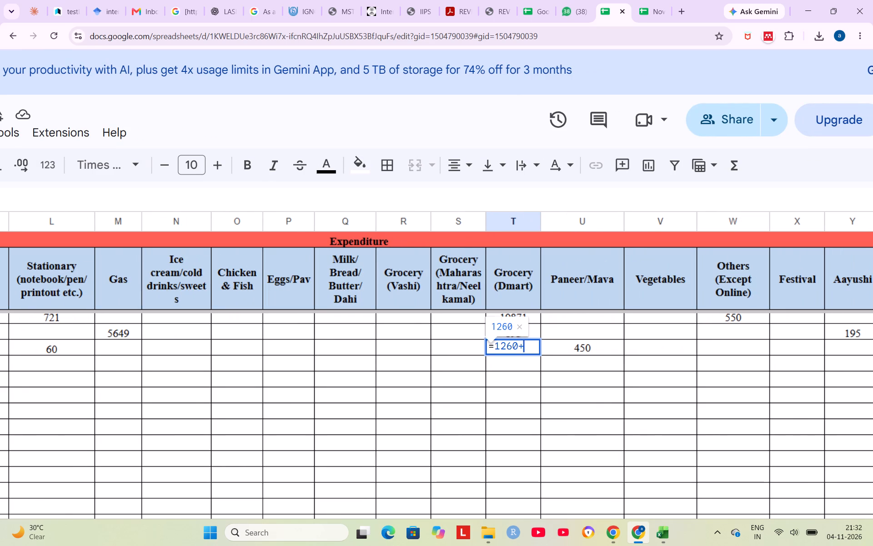
type("1015")
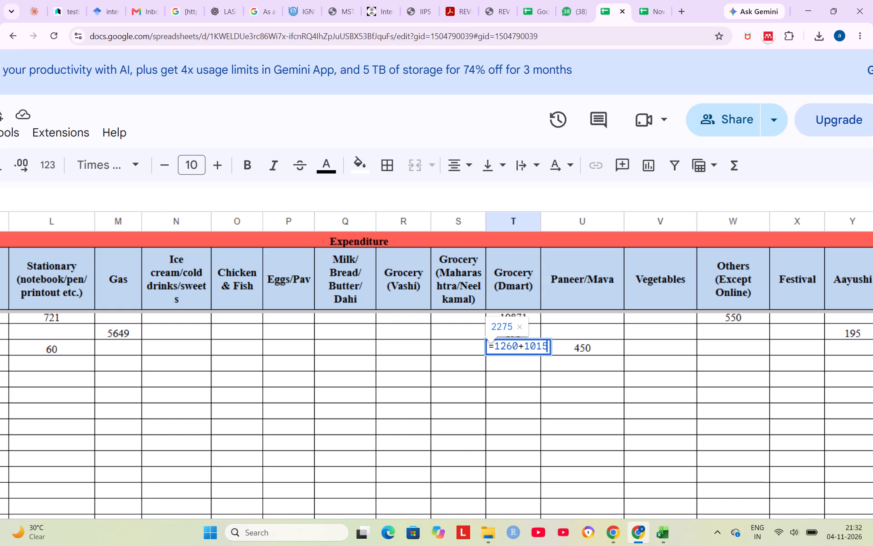
key("Return")
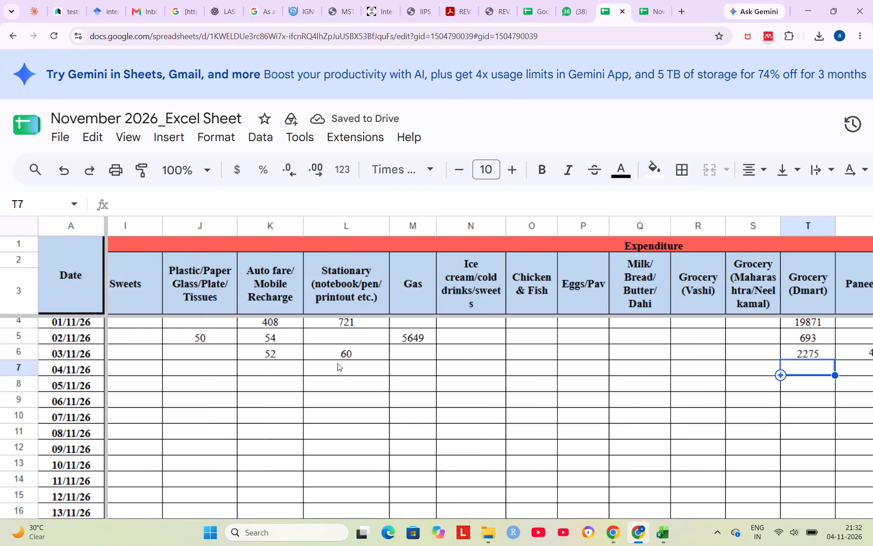
Replace the Auto fare/Mobile Recharge entry for 03/11/26 with =52+107.
scroll(337, 363, "right", 4)
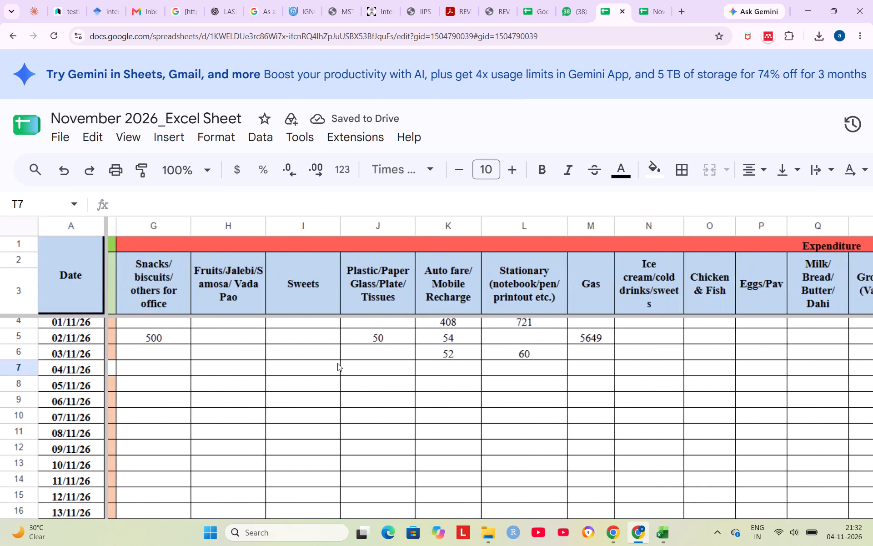
scroll(337, 363, "right", 2)
scroll(337, 363, "left", 1)
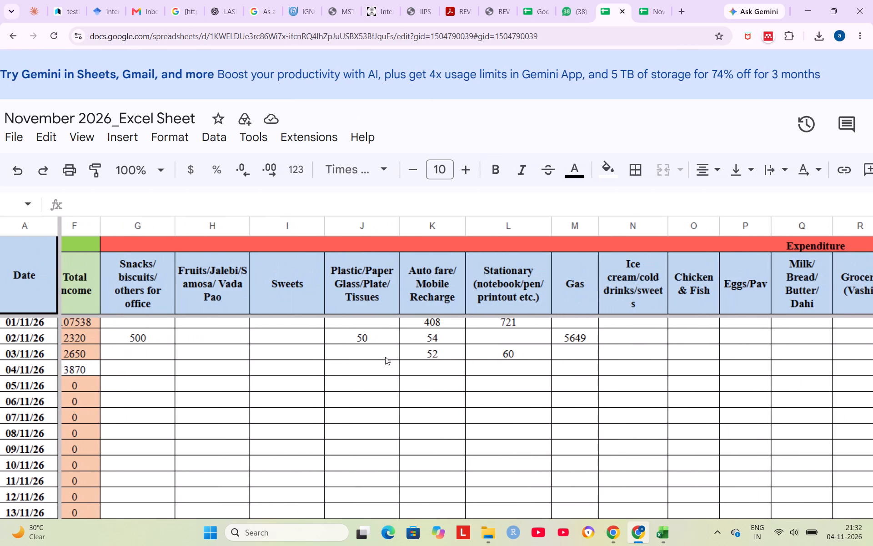
left_click(436, 348)
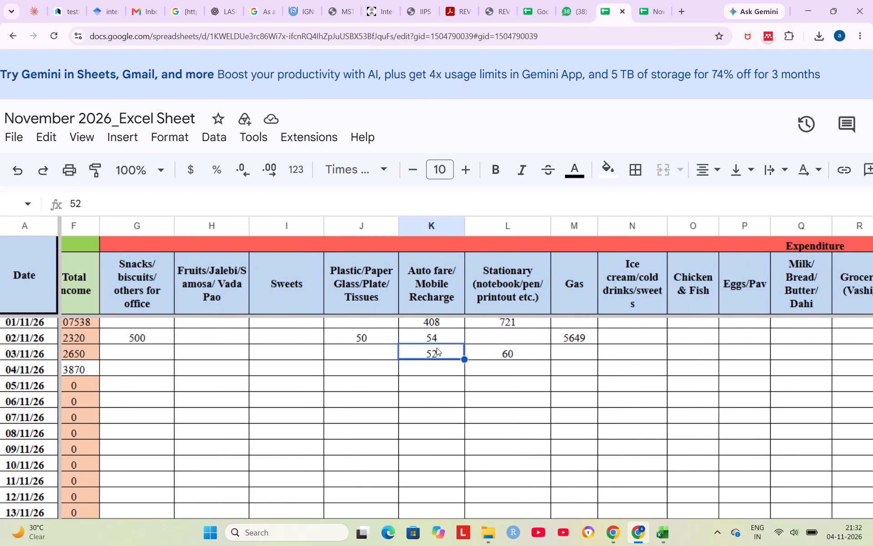
key("BackSpace")
key("BackSpace")
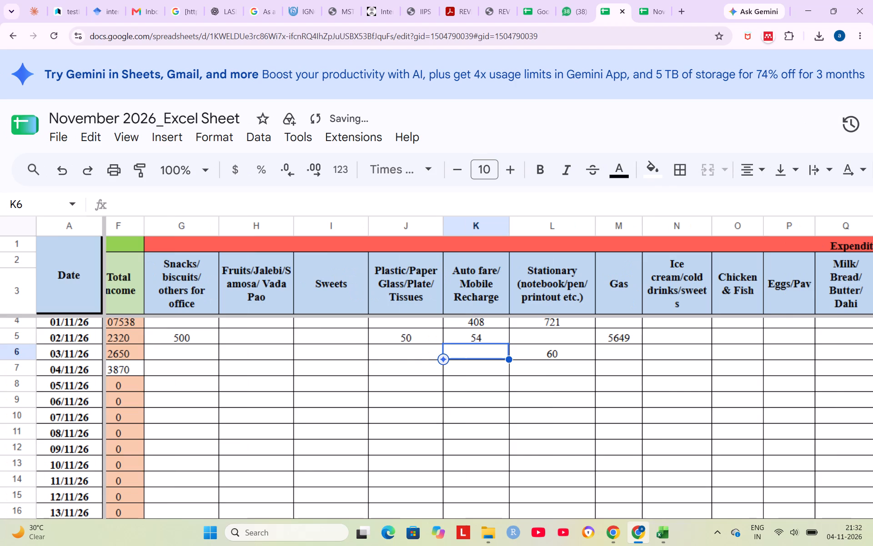
type("=52+")
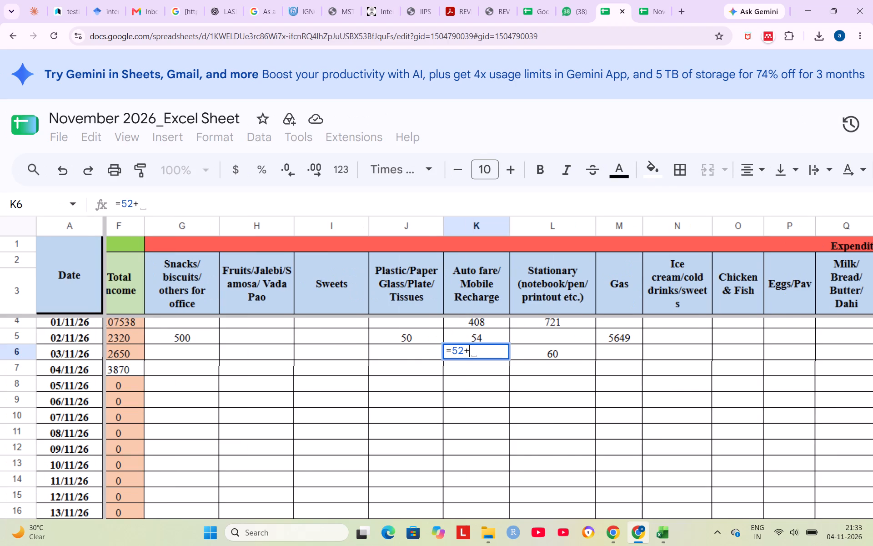
type("107")
key("Return")
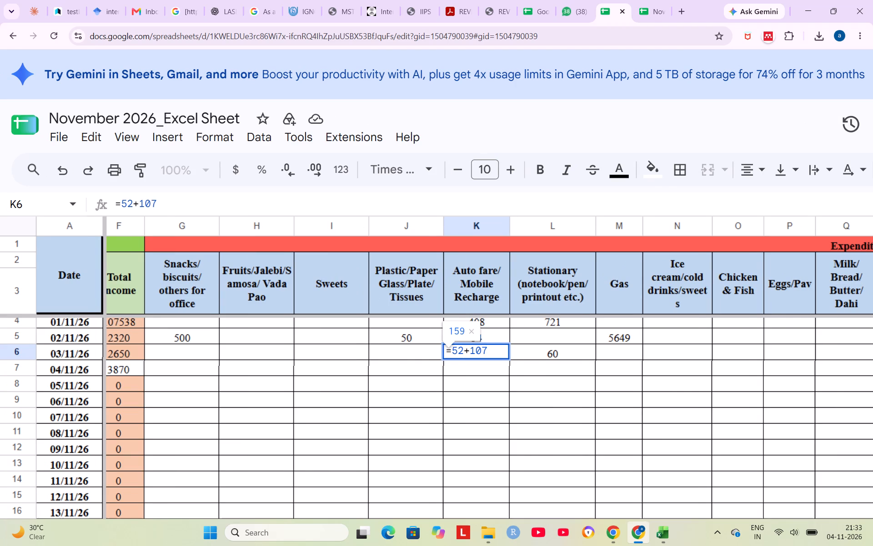
Fill the entire 04/11/26 row of the Income Expenditure sheet with light purple.
scroll(501, 398, "right", 2)
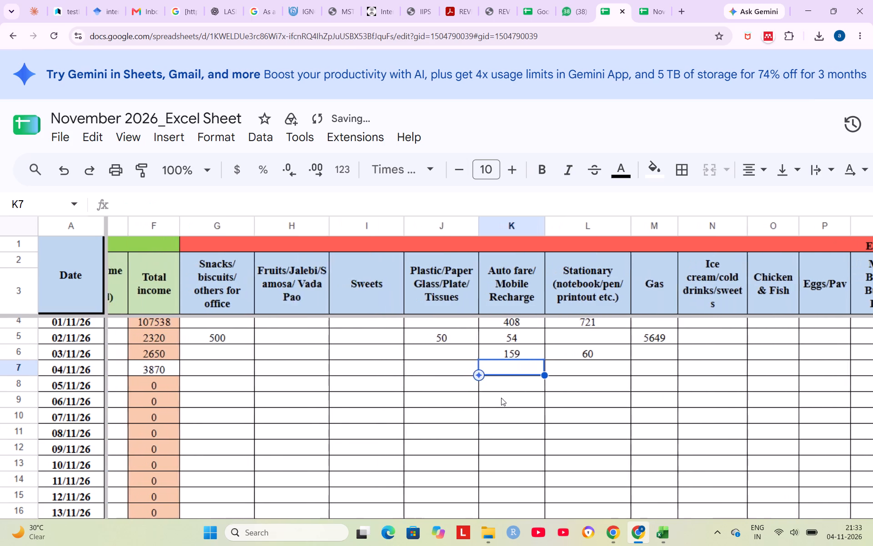
scroll(501, 398, "right", 2)
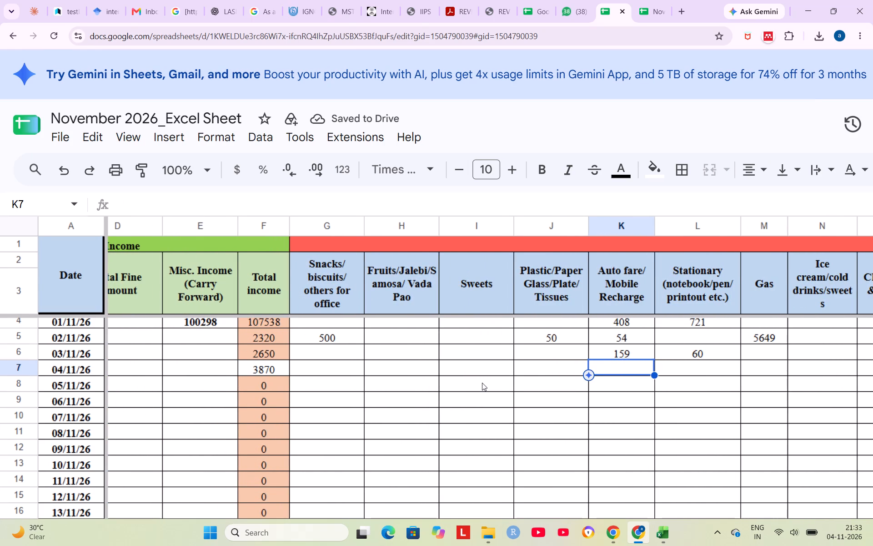
left_click(13, 369)
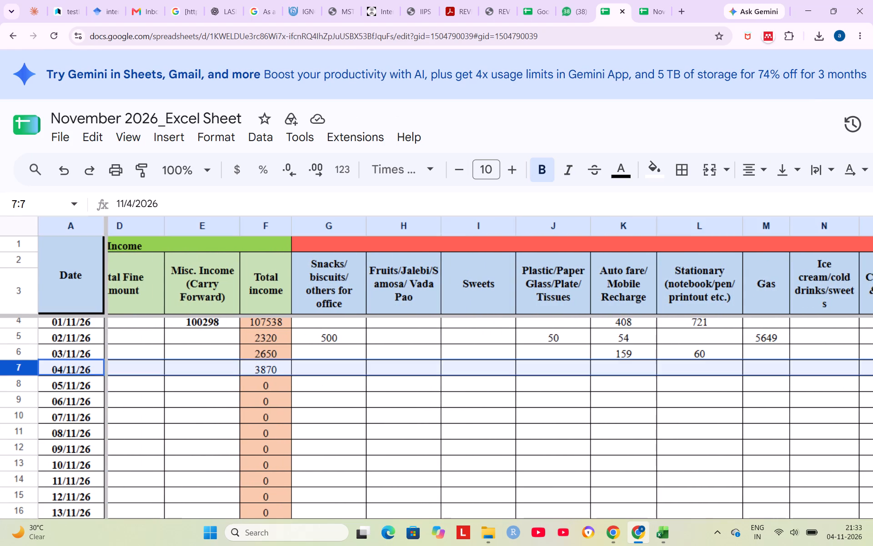
left_click(654, 165)
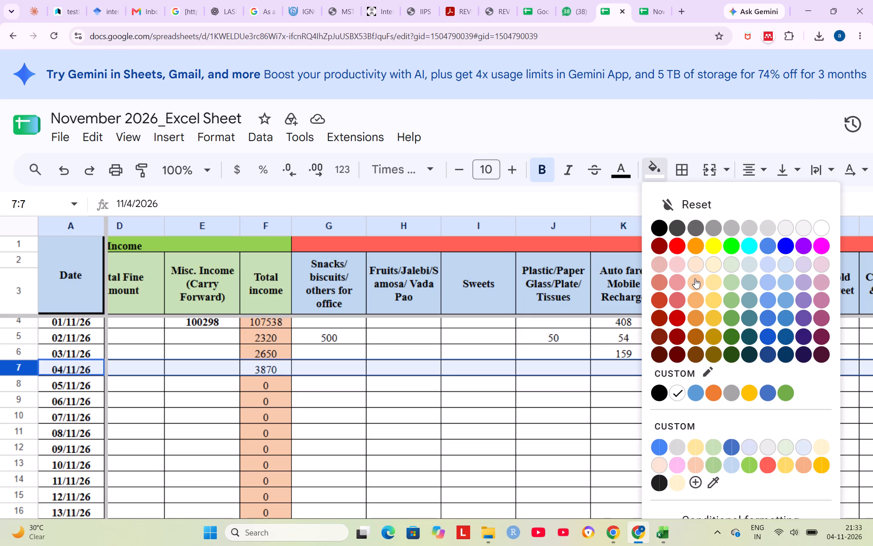
left_click(695, 278)
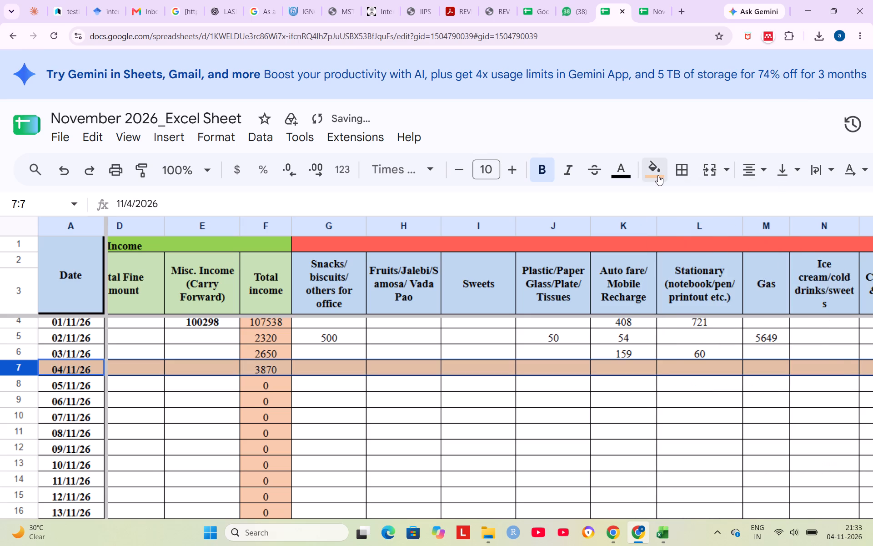
left_click(657, 173)
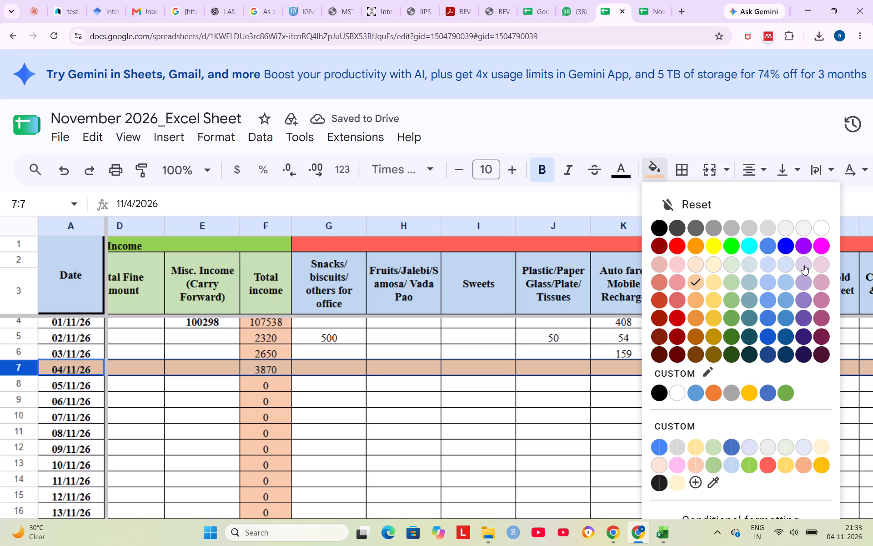
left_click(803, 265)
left_click(707, 357)
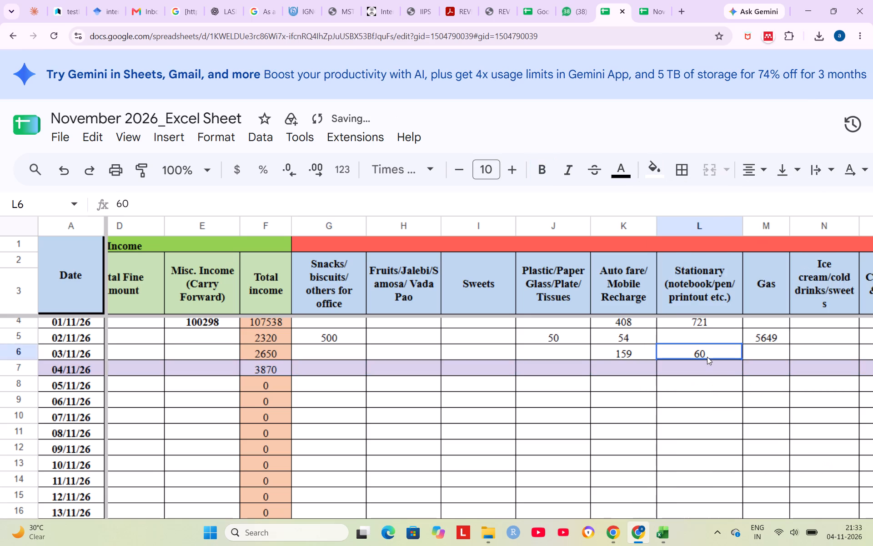
Enter 524 under Other (Zepto/Blinkit/Amazon Now) for 04/11/26 on the Income Expenditure sheet.
scroll(707, 357, "left", 5)
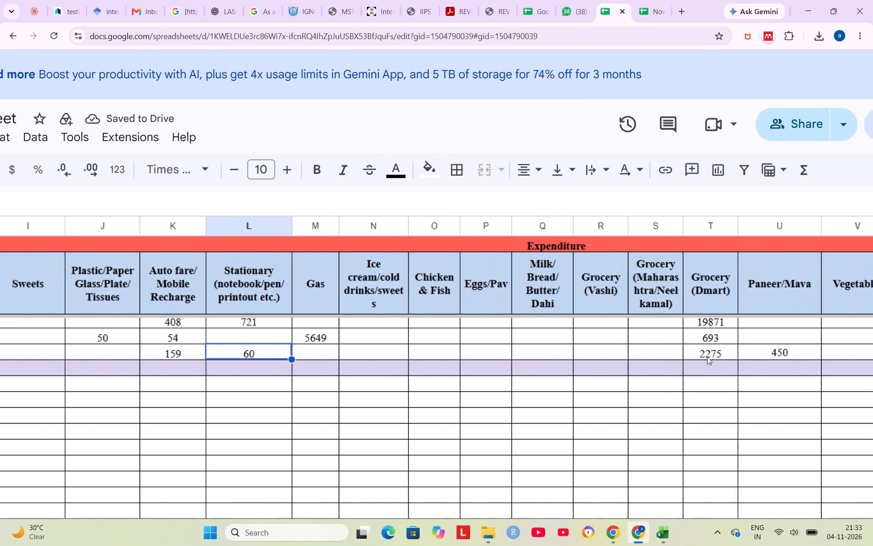
scroll(707, 357, "left", 1)
left_click(627, 368)
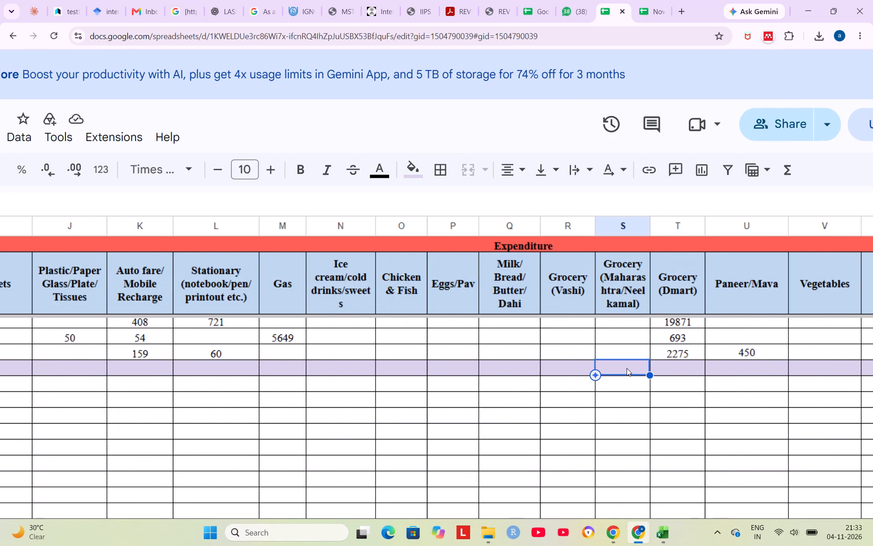
scroll(627, 368, "up", 1)
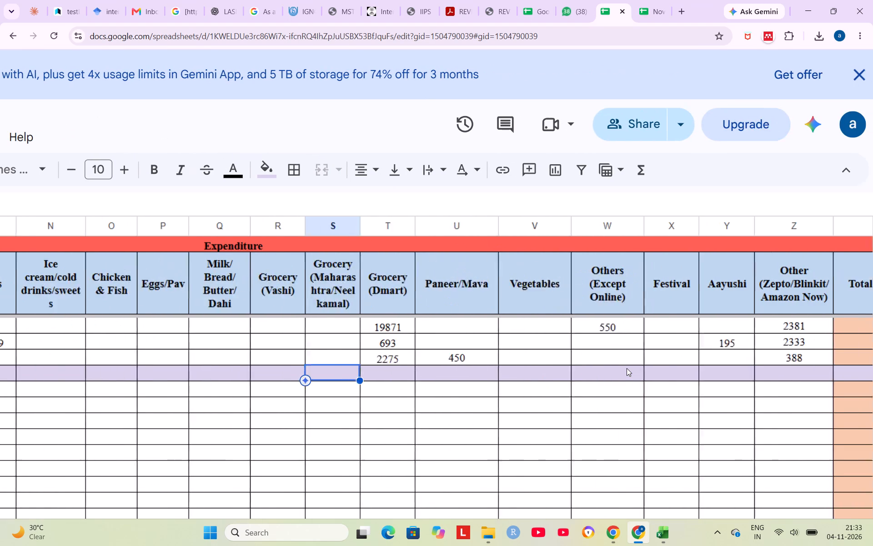
scroll(627, 368, "up", 1)
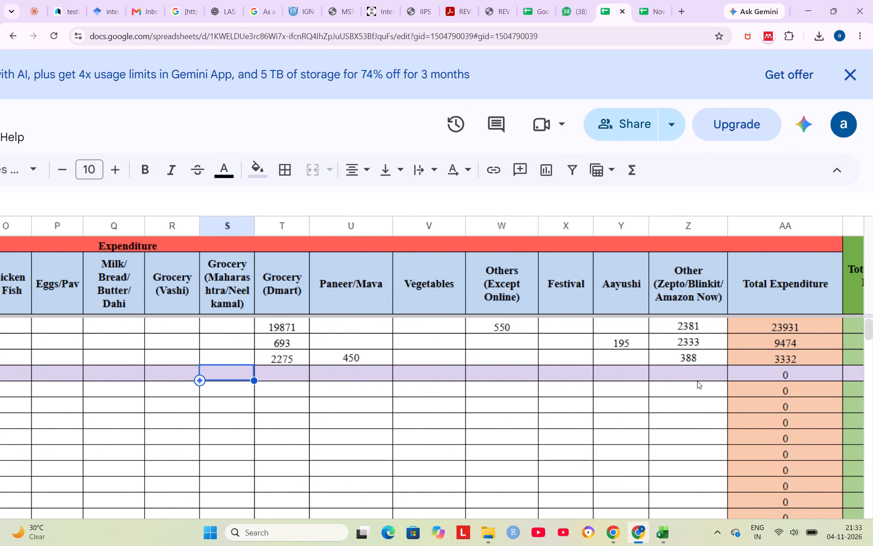
left_click(696, 379)
type("524")
key("Return")
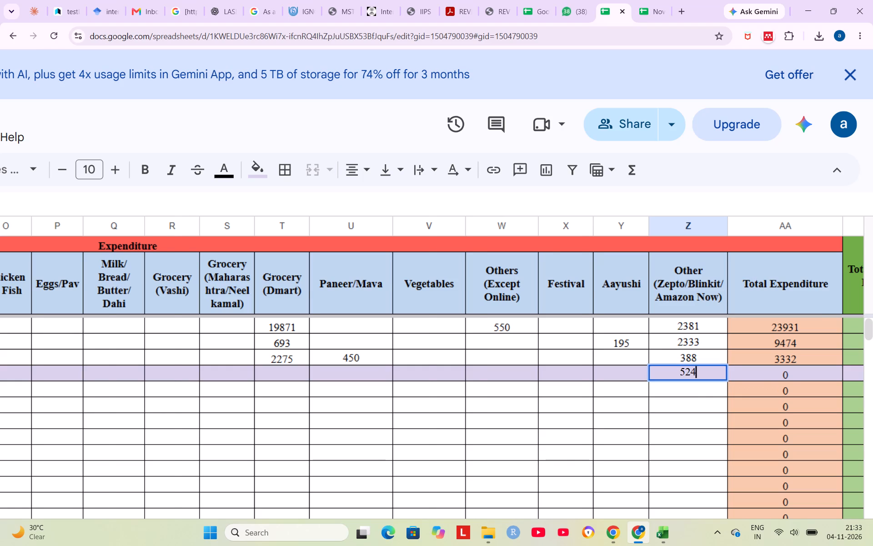
Review the Total Expenditure and Total in Hand Balance columns for the daily rows through 04/11/26.
scroll(603, 421, "left", 4)
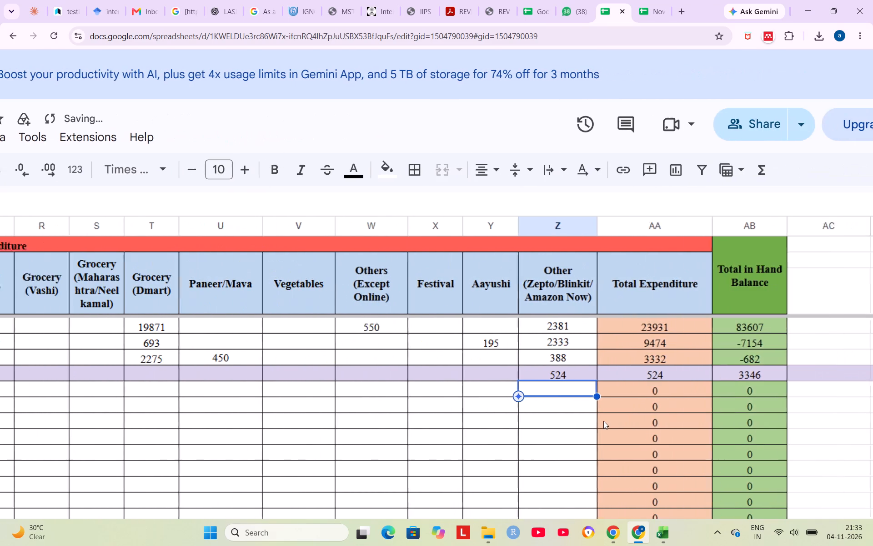
scroll(603, 421, "left", 1)
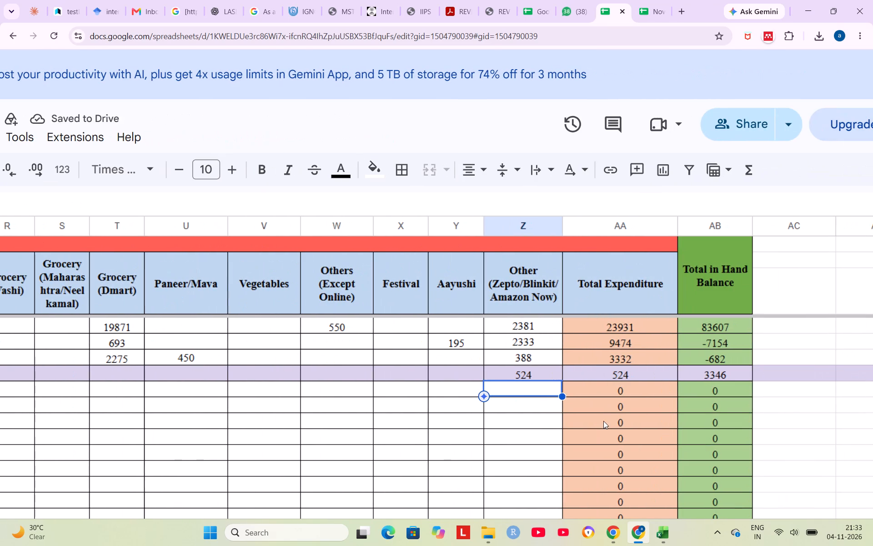
scroll(713, 341, "right", 1)
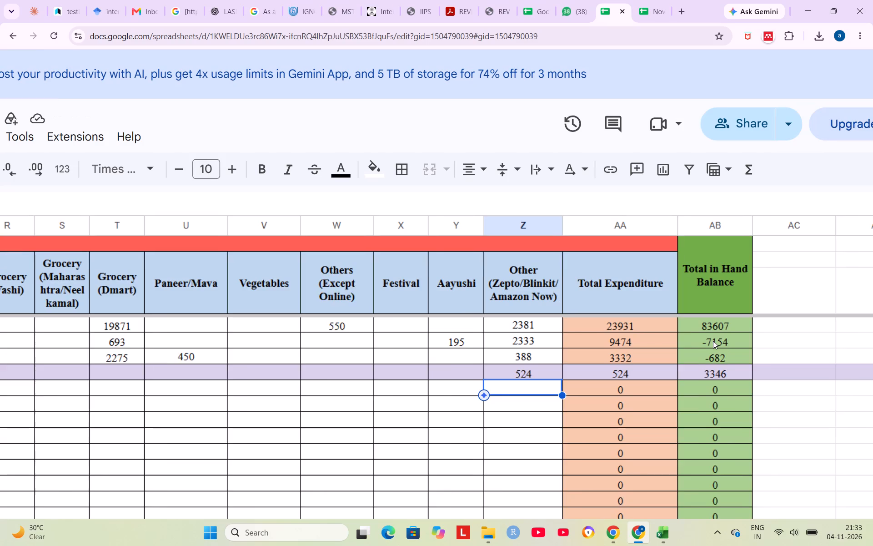
scroll(713, 341, "right", 1)
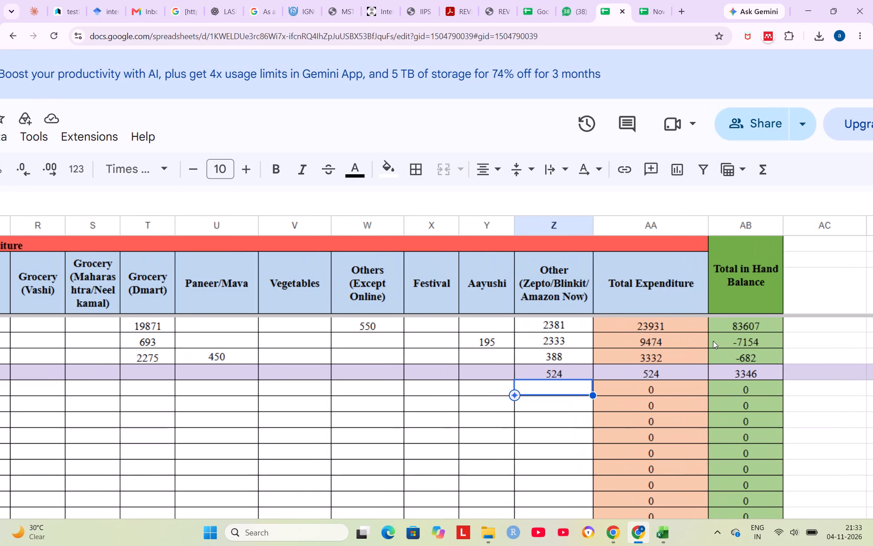
scroll(713, 341, "right", 1)
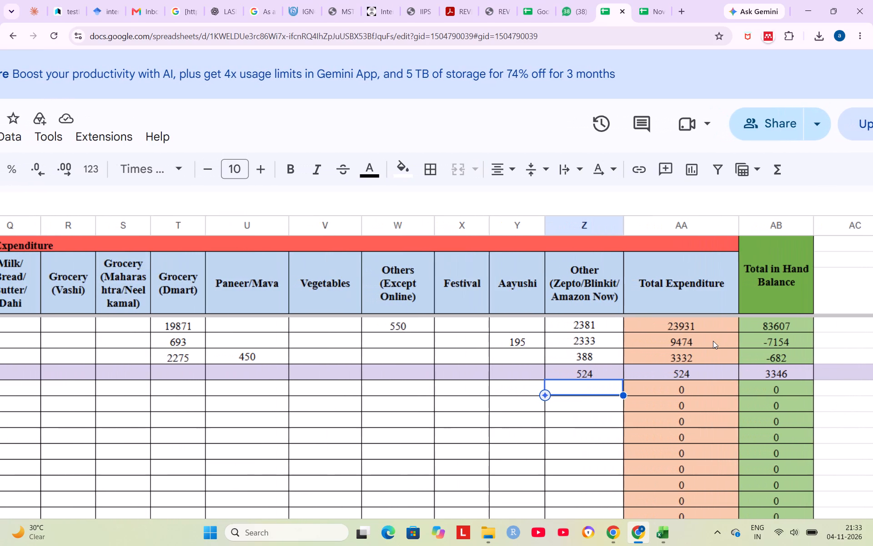
scroll(713, 341, "right", 2)
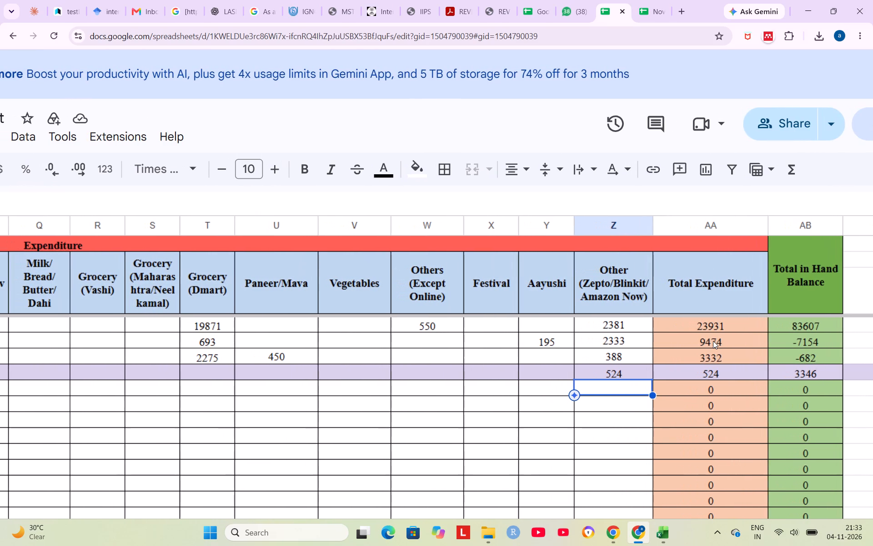
scroll(713, 341, "right", 1)
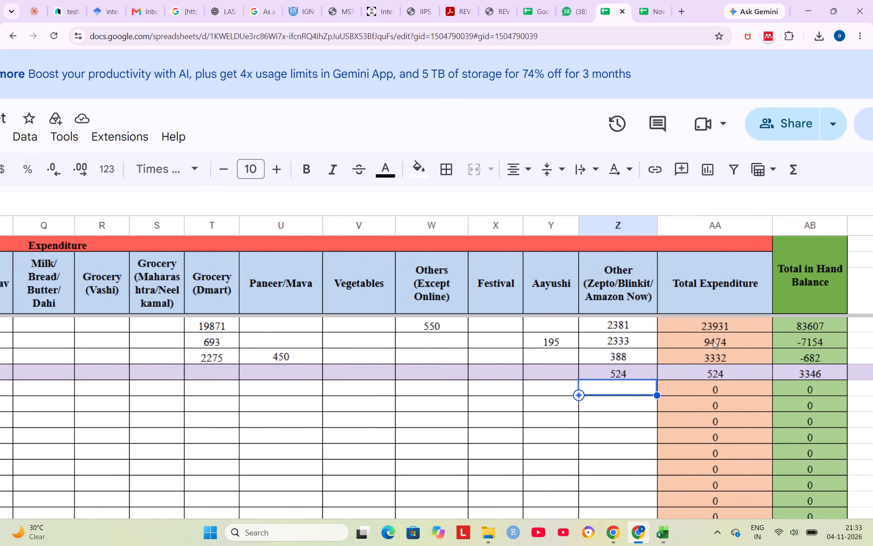
scroll(713, 341, "right", 1)
scroll(713, 341, "left", 1)
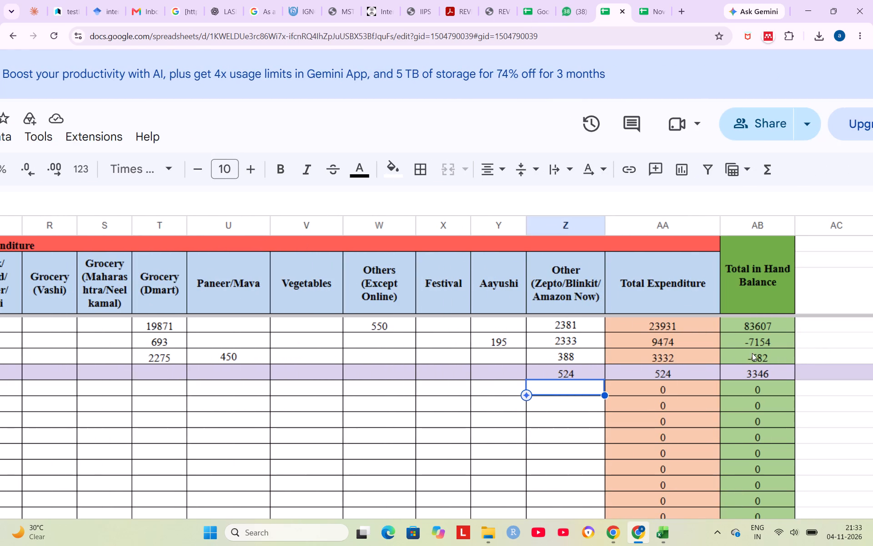
left_click(872, 434)
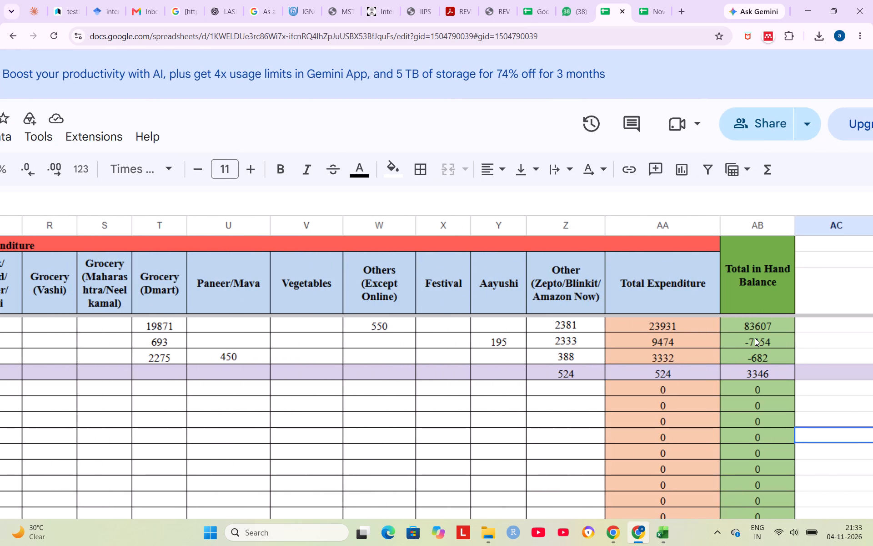
Inspect the Total in Hand Balance formula for 02/11/26 and check the income and expenditure cells it refers to.
triple_click(755, 338)
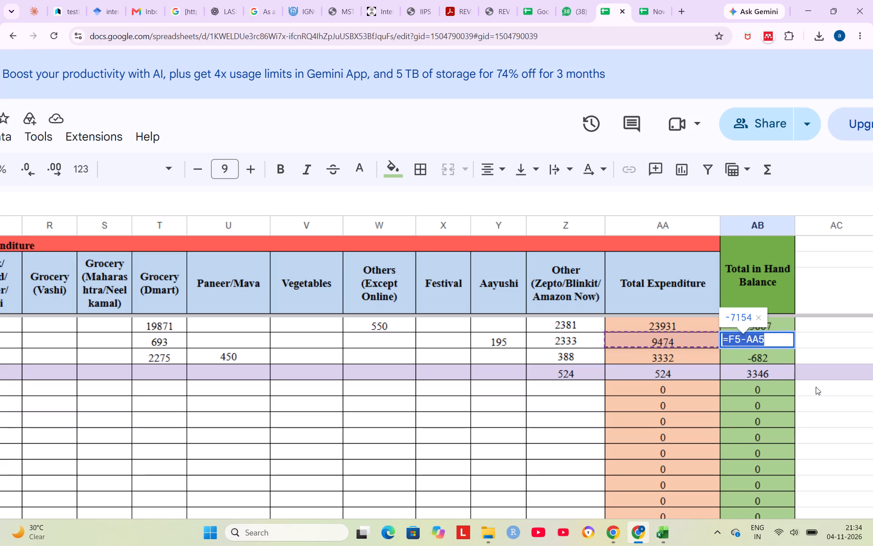
scroll(674, 377, "right", 2)
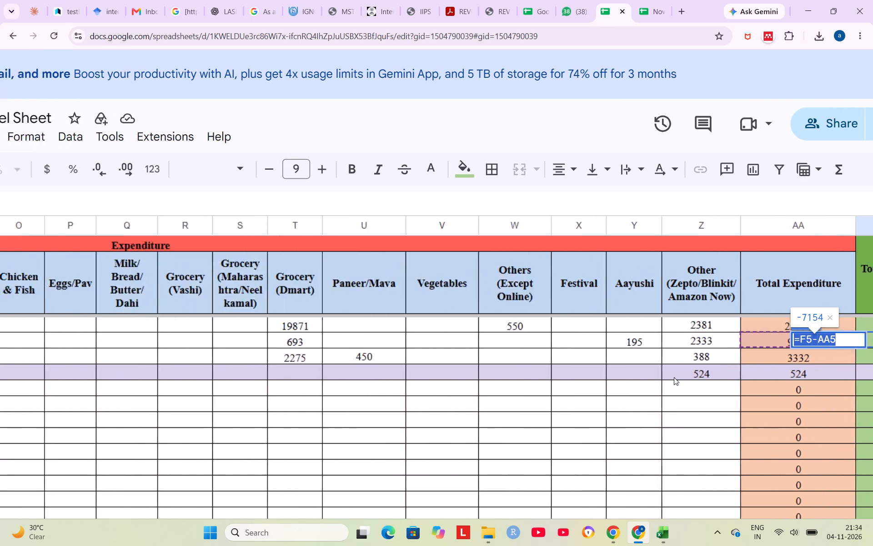
scroll(674, 377, "right", 5)
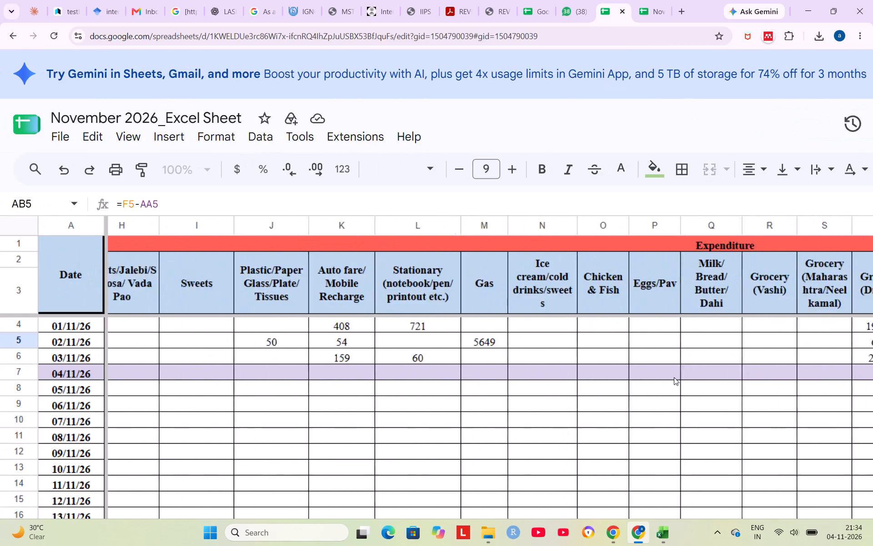
scroll(674, 377, "right", 4)
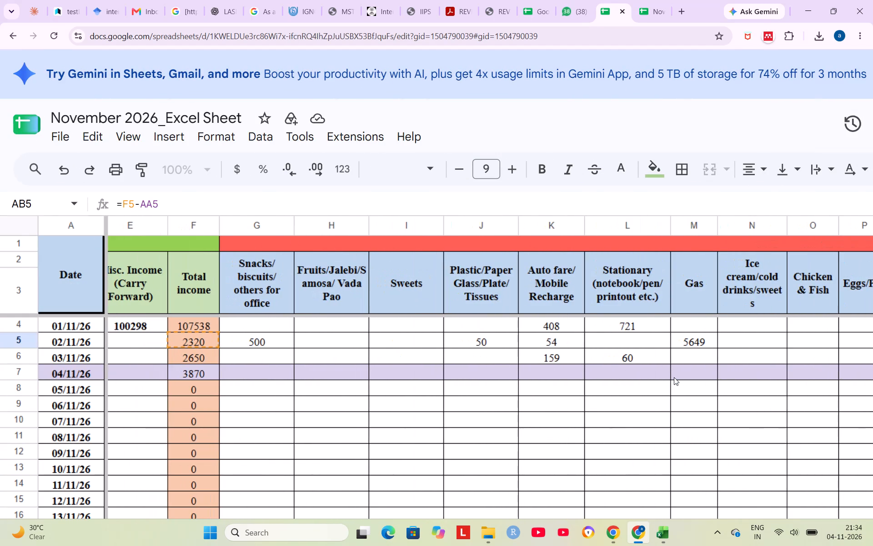
scroll(674, 377, "right", 2)
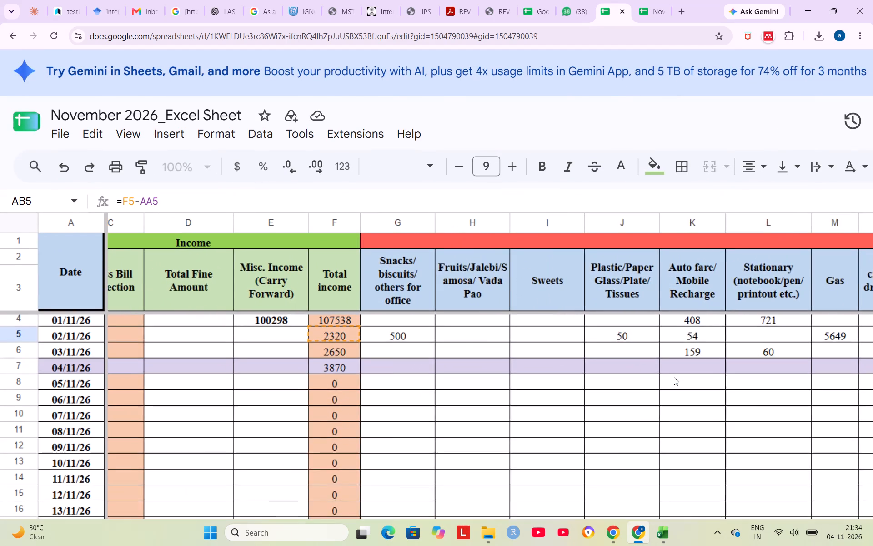
scroll(674, 377, "right", 2)
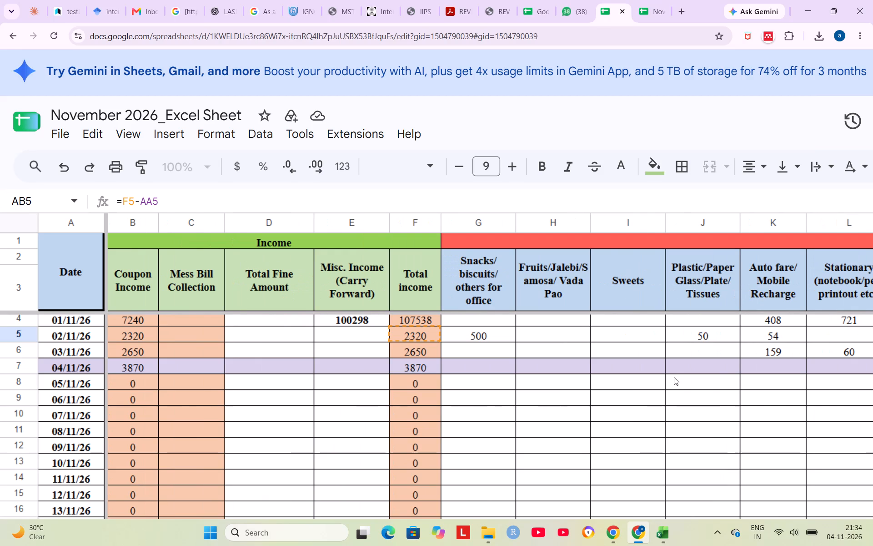
scroll(674, 377, "left", 2)
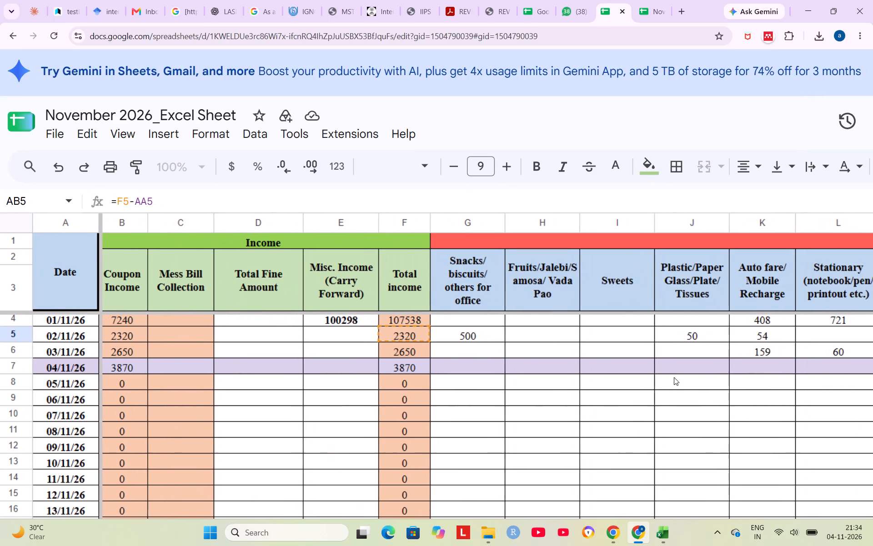
scroll(674, 377, "left", 3)
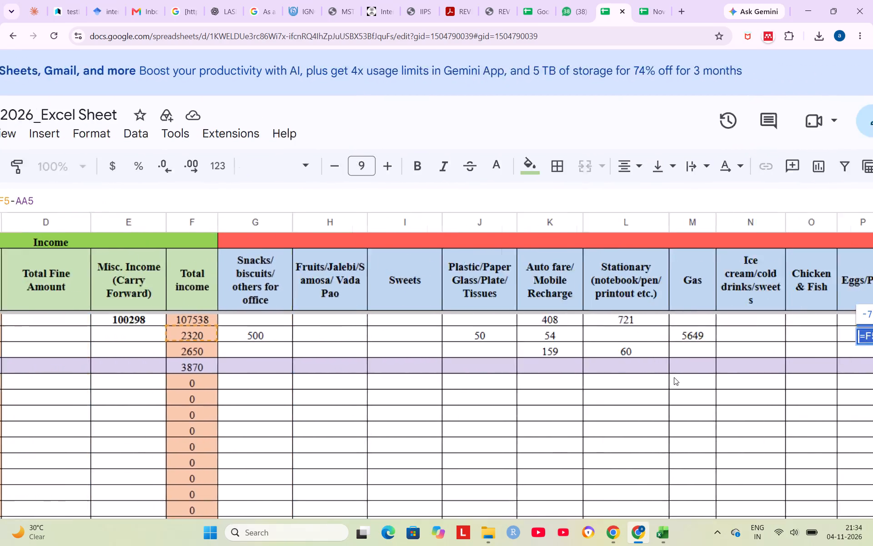
scroll(674, 377, "left", 4)
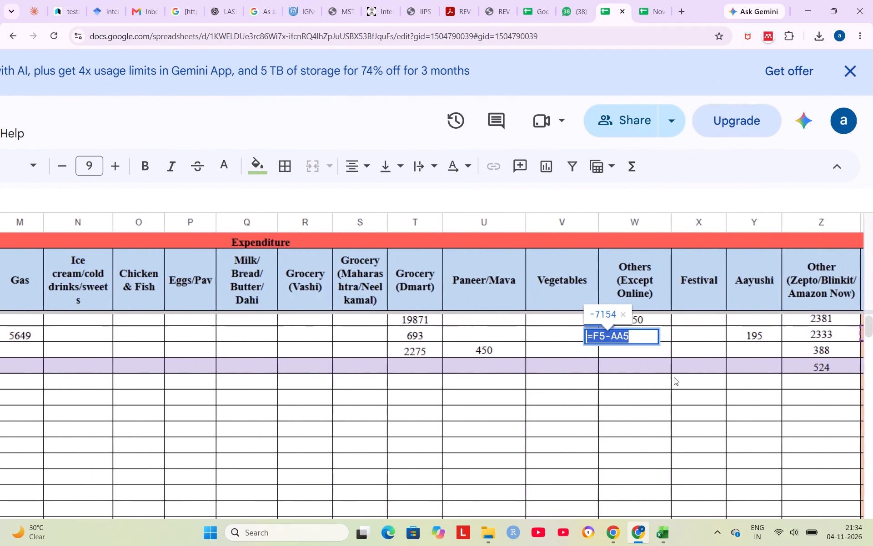
scroll(674, 377, "left", 2)
key("Escape")
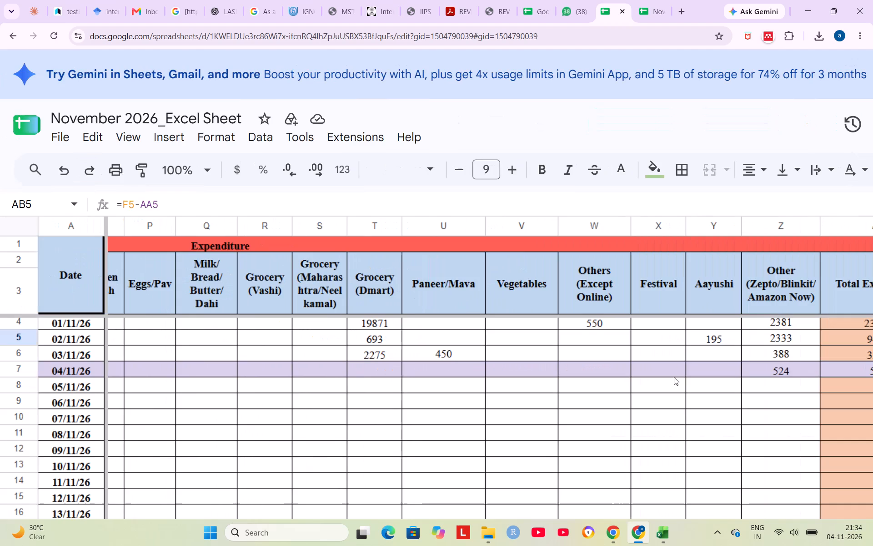
scroll(674, 377, "left", 4)
scroll(685, 419, "up", 1)
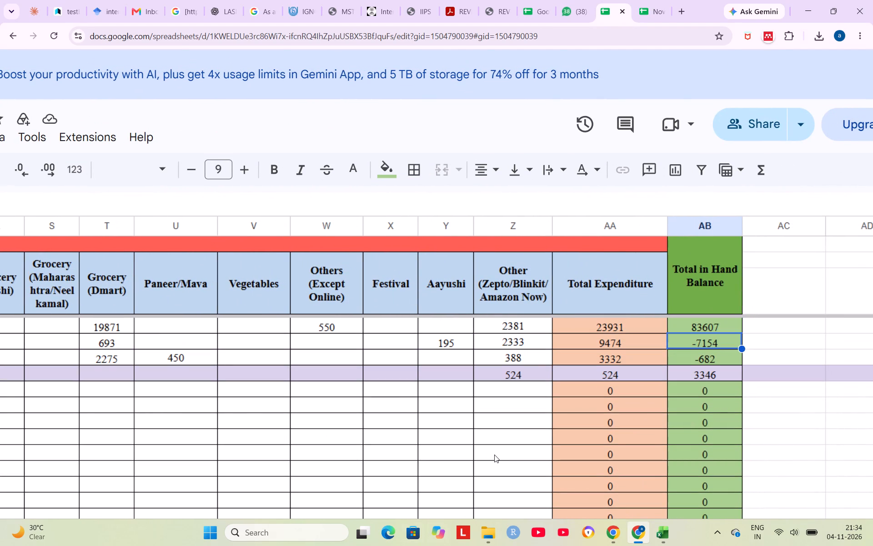
scroll(494, 455, "down", 1)
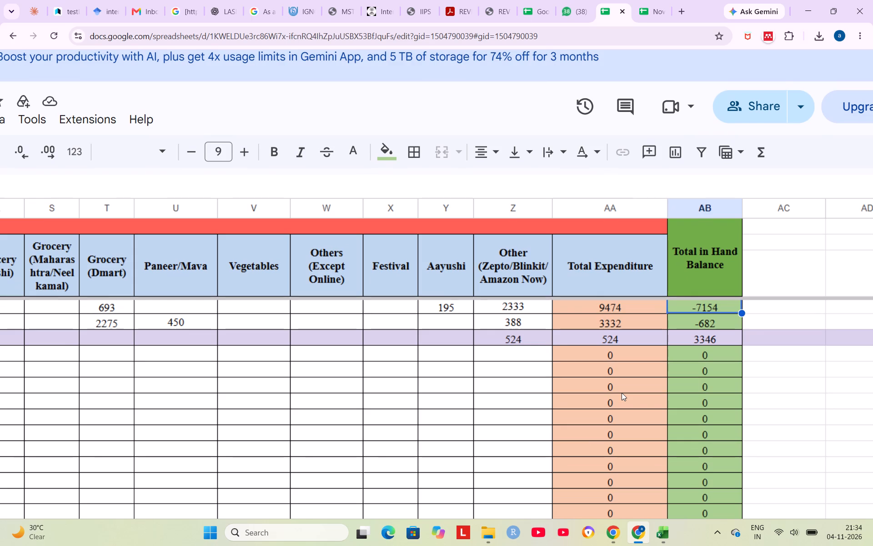
left_click(622, 393)
scroll(622, 393, "up", 1)
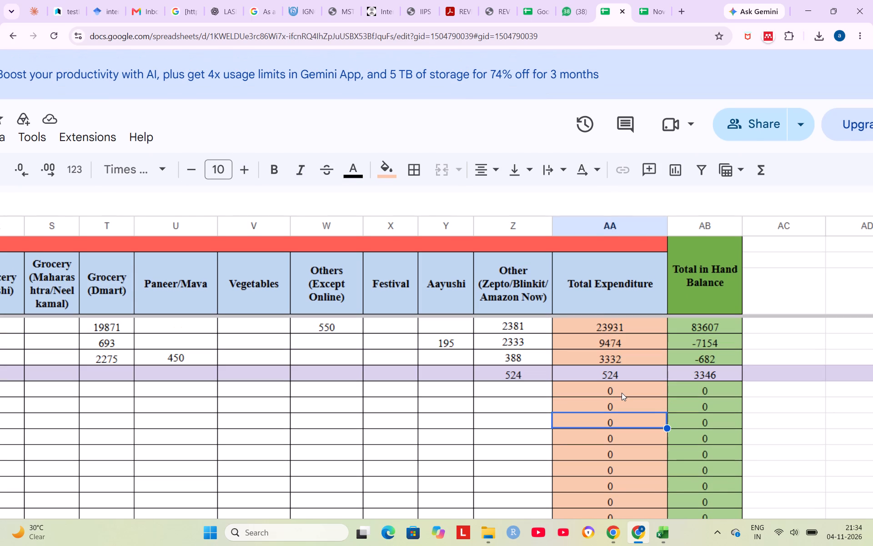
left_click(803, 421)
Change the fill of the entire 04/11/26 row of the Income Expenditure sheet to white.
scroll(166, 399, "right", 4)
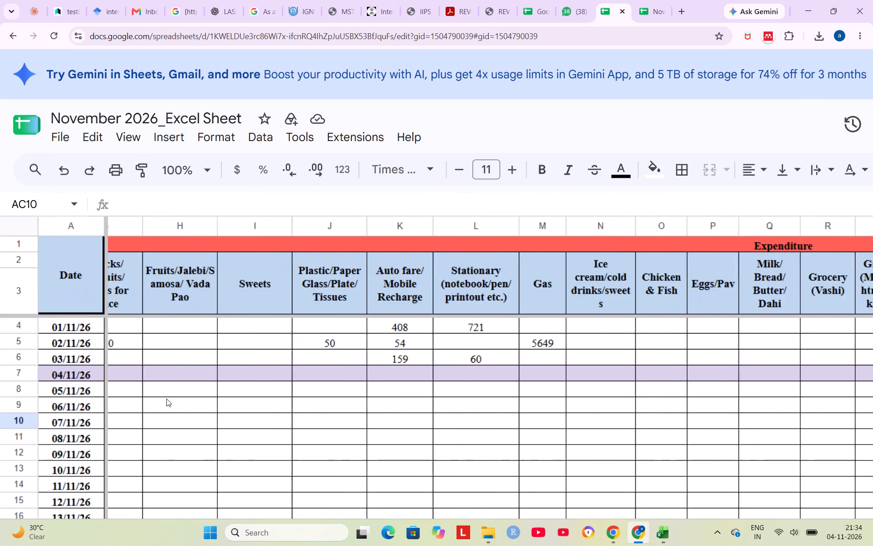
scroll(166, 399, "right", 2)
left_click(13, 373)
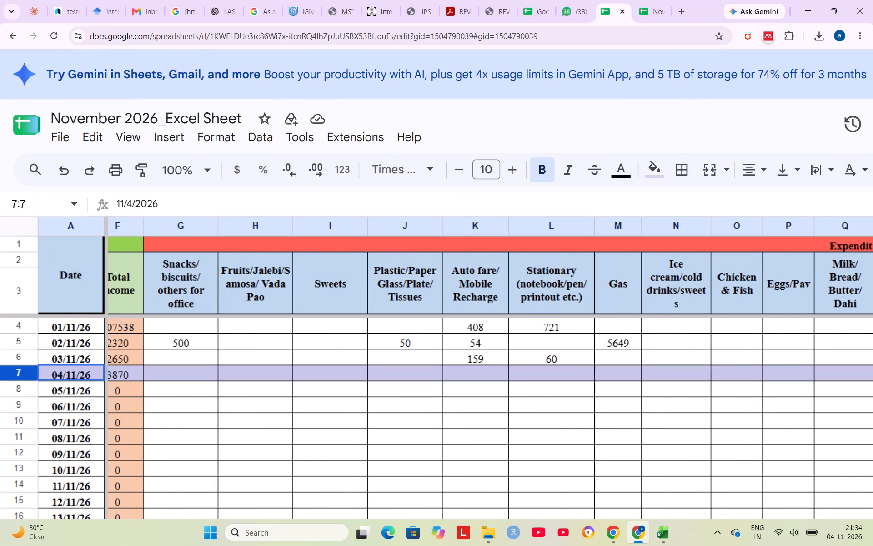
left_click(647, 169)
left_click(675, 386)
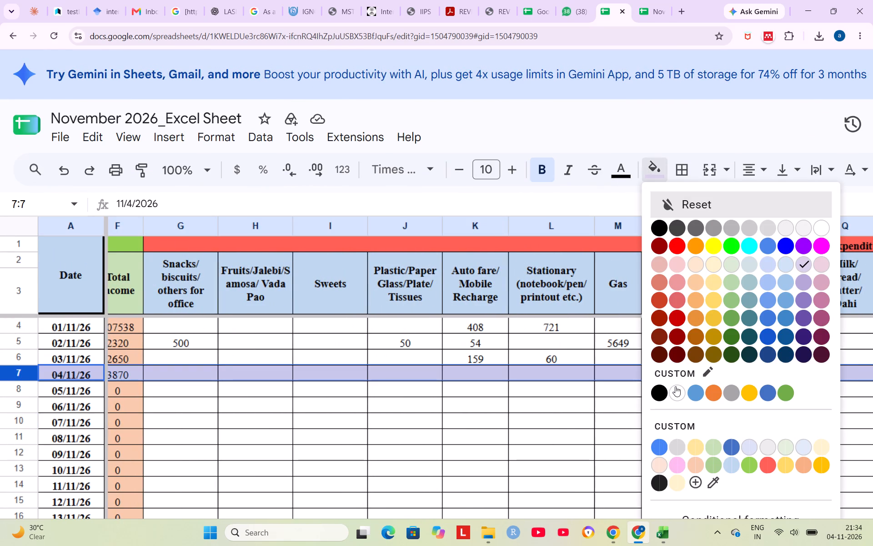
left_click(645, 390)
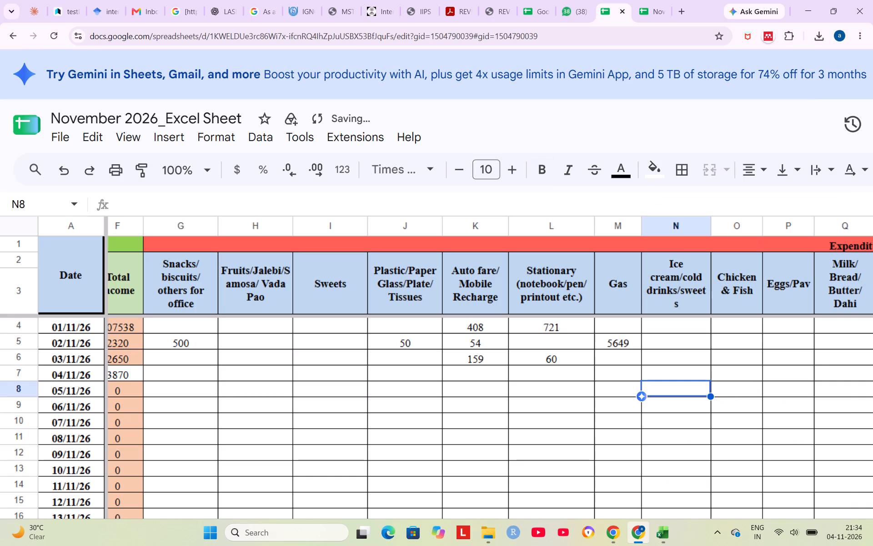
On the UnPaidExp sheet, enter =1320+1760 under Milk/Bread/Butter/Curd for 01/11/26.
scroll(527, 461, "down", 2)
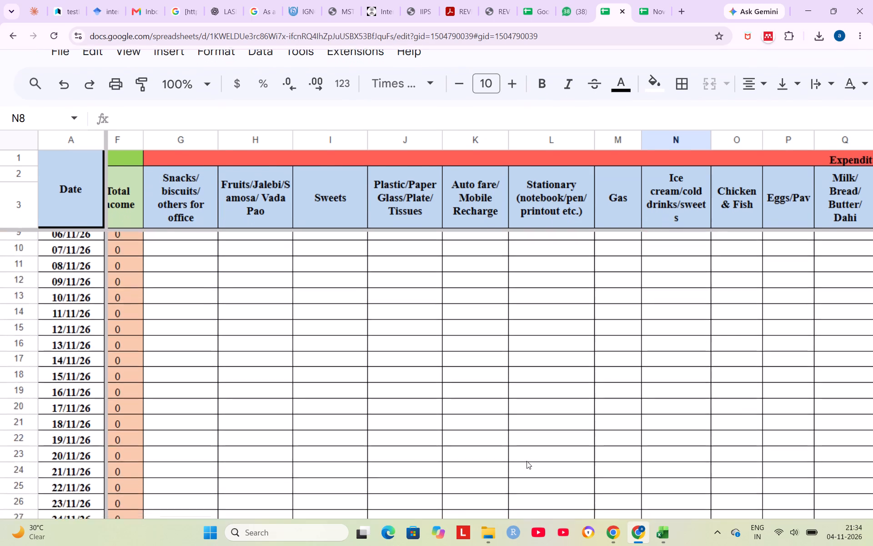
scroll(527, 461, "down", 2)
left_click(527, 498)
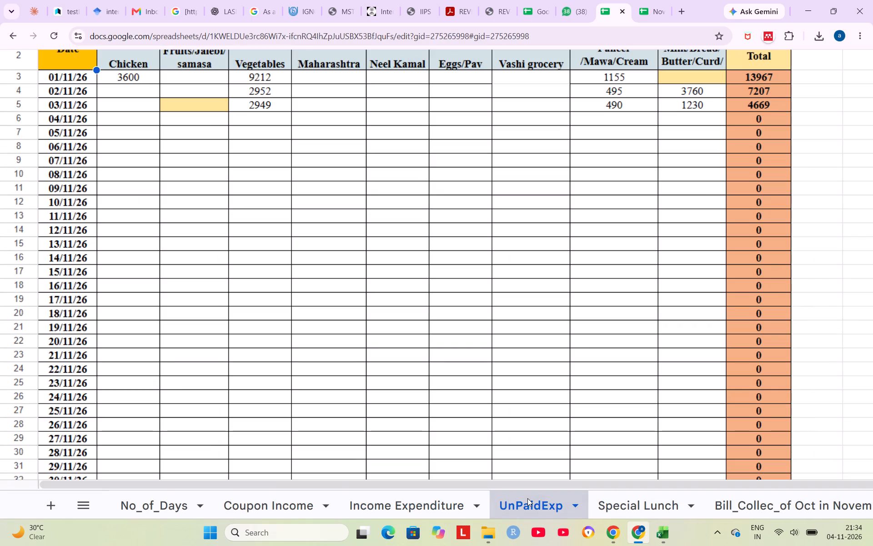
scroll(502, 344, "up", 2)
scroll(502, 344, "right", 2)
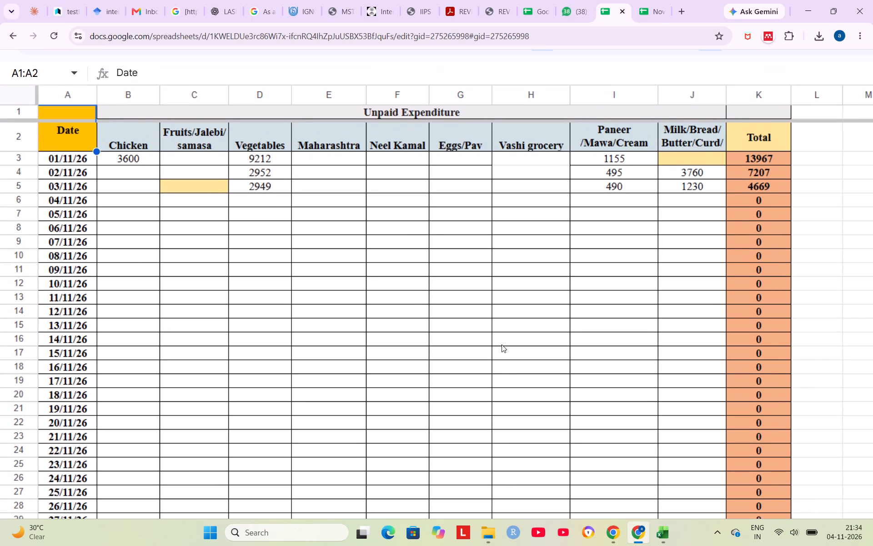
scroll(502, 344, "right", 2)
scroll(411, 315, "right", 1)
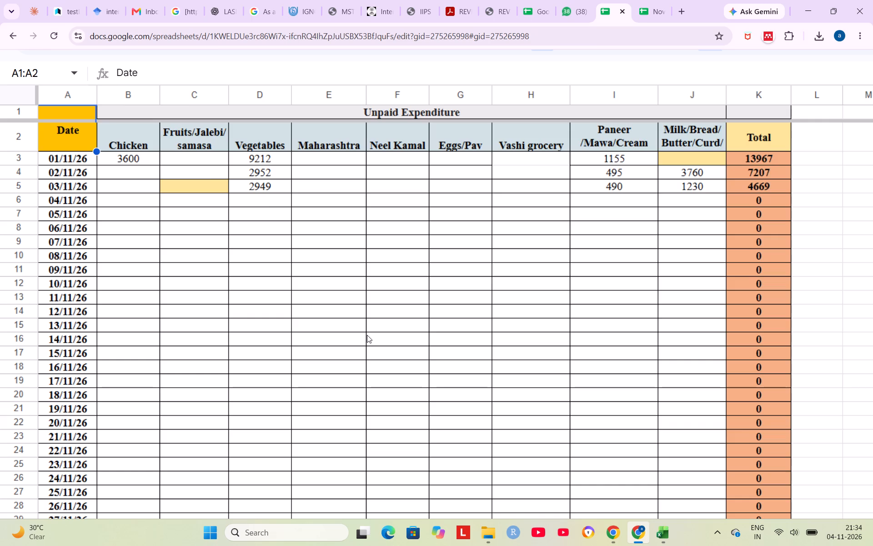
scroll(367, 335, "up", 1)
scroll(367, 335, "right", 2)
scroll(367, 335, "up", 1)
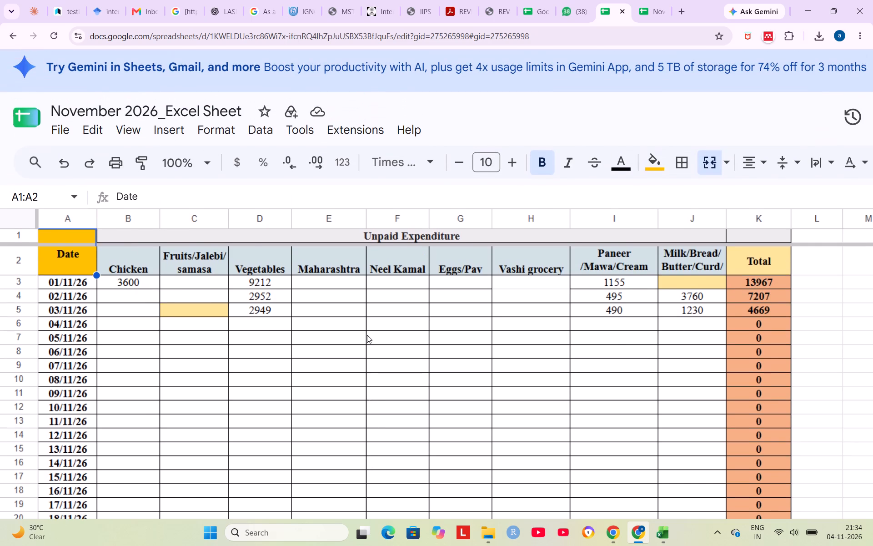
scroll(367, 335, "down", 1)
scroll(367, 335, "up", 1)
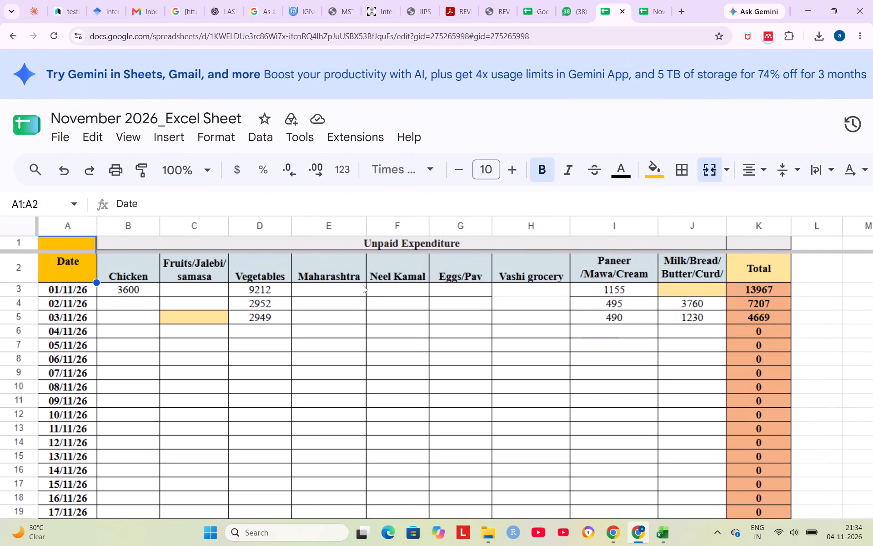
left_click(672, 286)
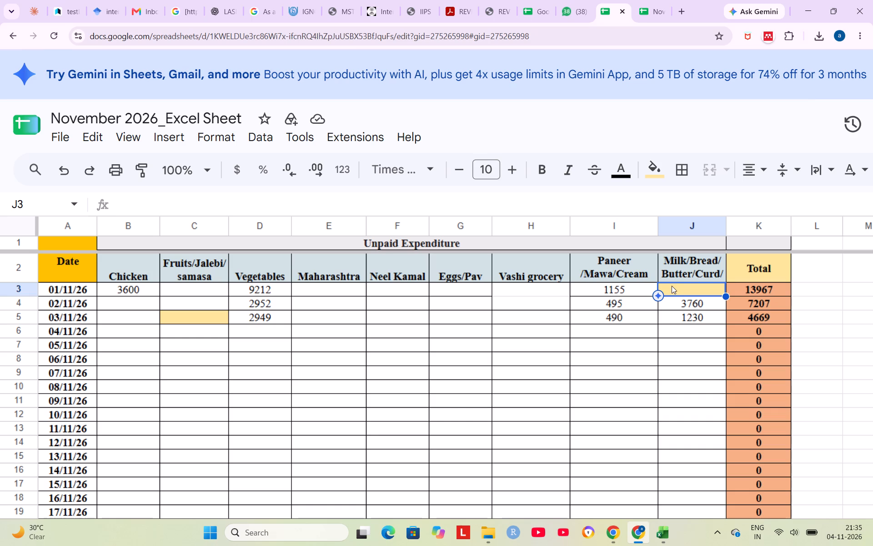
key("equal")
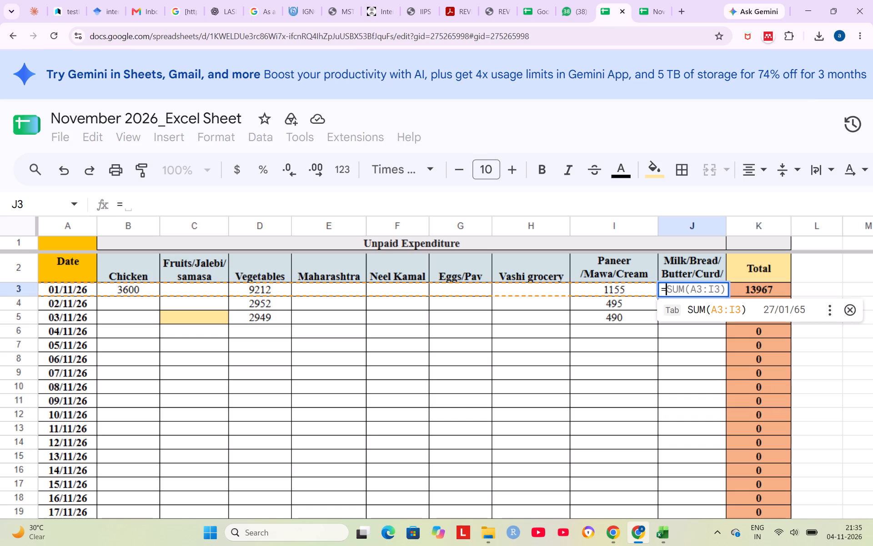
type("1320")
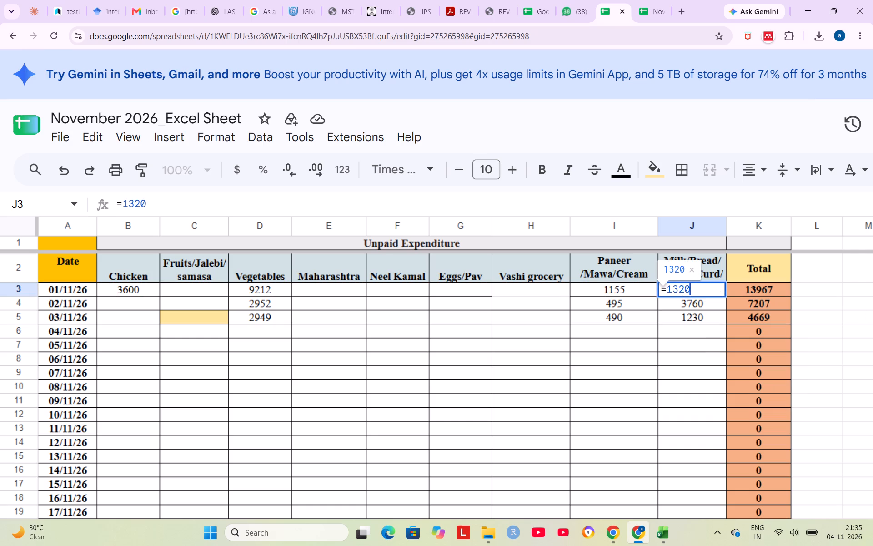
key("plus")
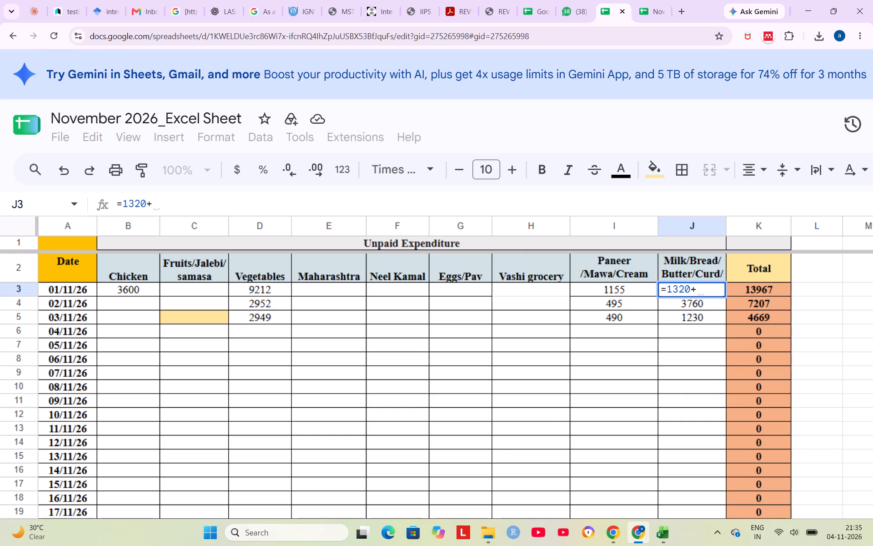
type("1760")
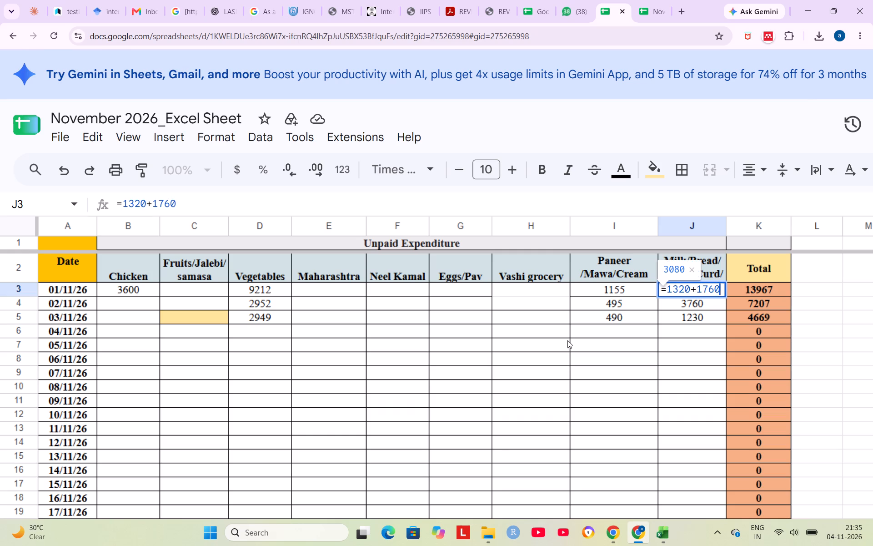
key("Return")
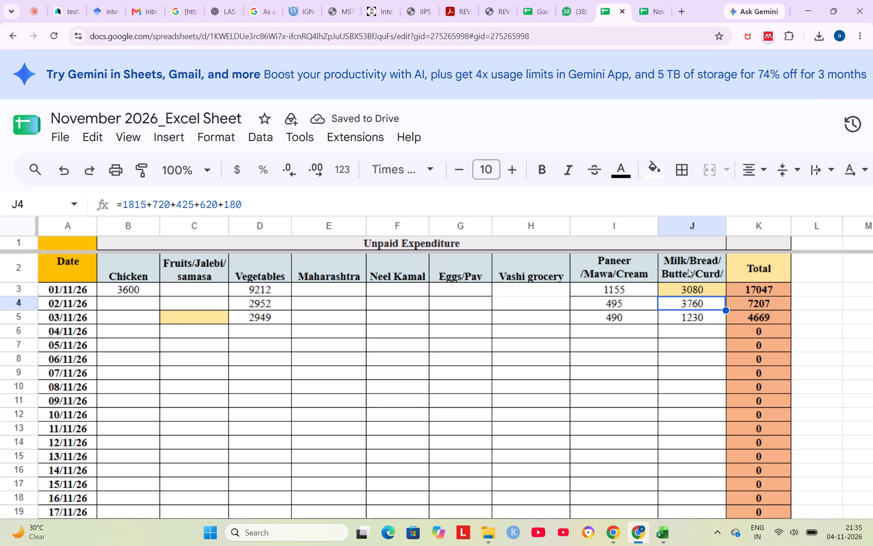
Change the fill of the 01/11/26 Milk/Bread/Butter/Curd cell to white.
left_click(684, 290)
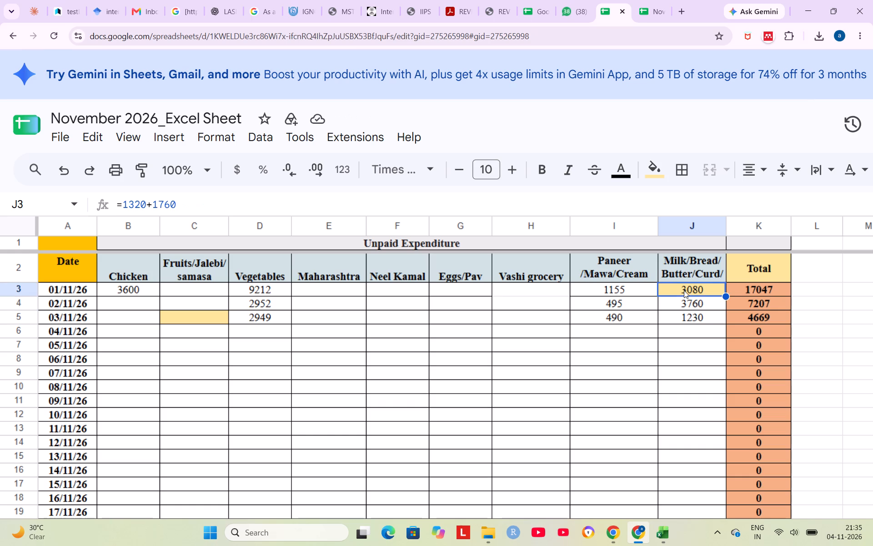
left_click(655, 183)
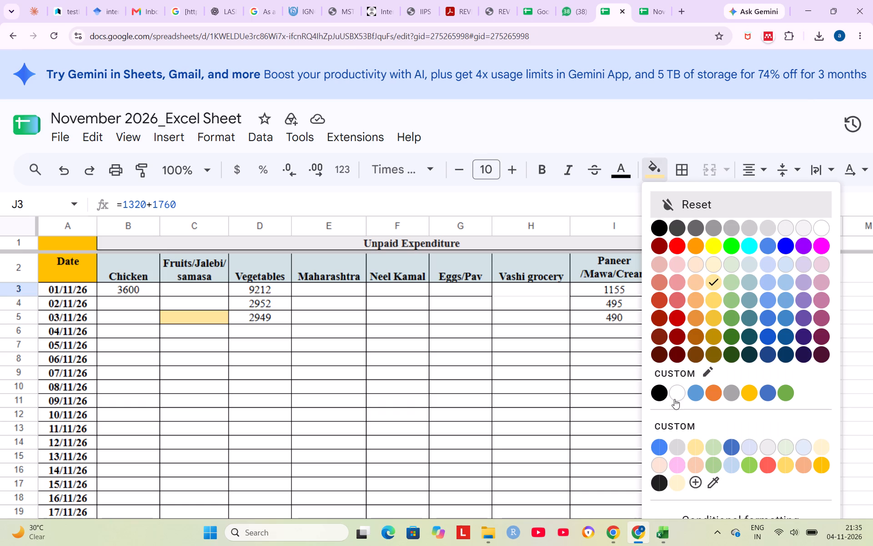
left_click(677, 393)
left_click(618, 395)
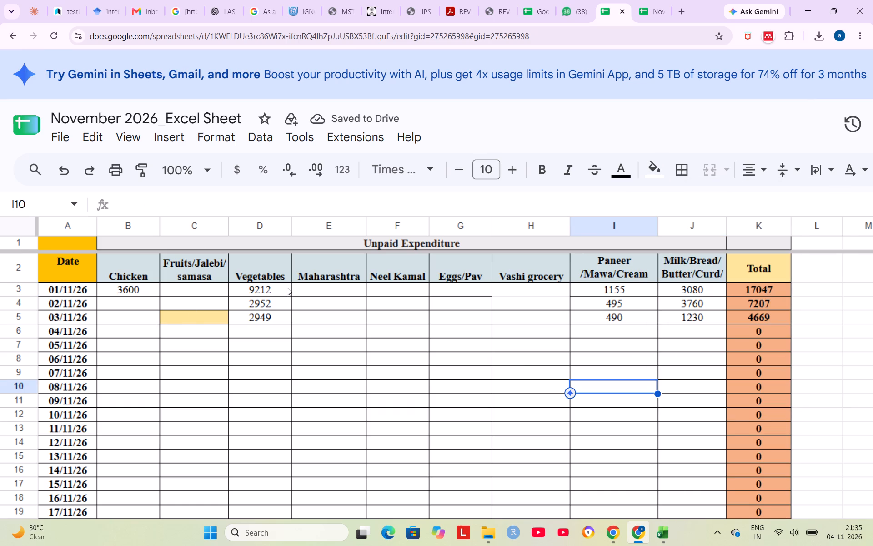
Highlight the entire 04/11/26 row of the UnPaidExp sheet with a bright yellow fill.
scroll(287, 288, "right", 1)
left_click(169, 316)
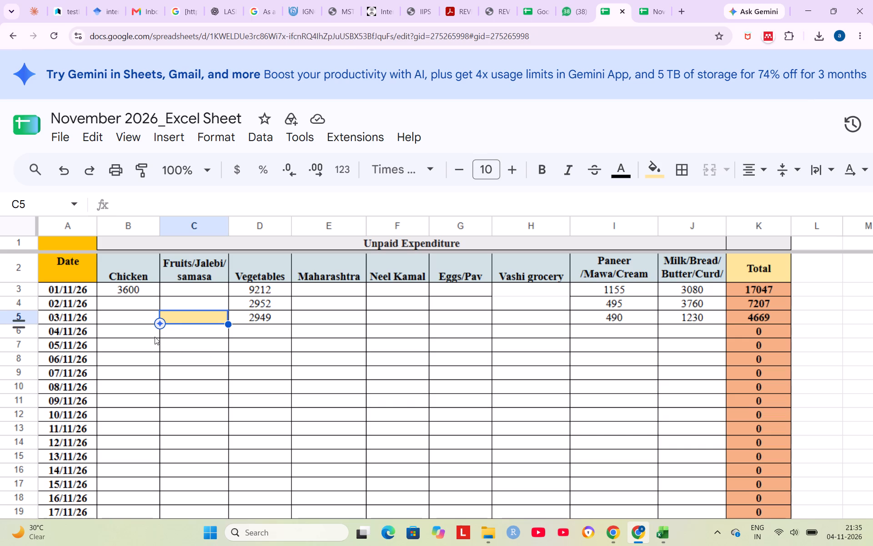
left_click(24, 332)
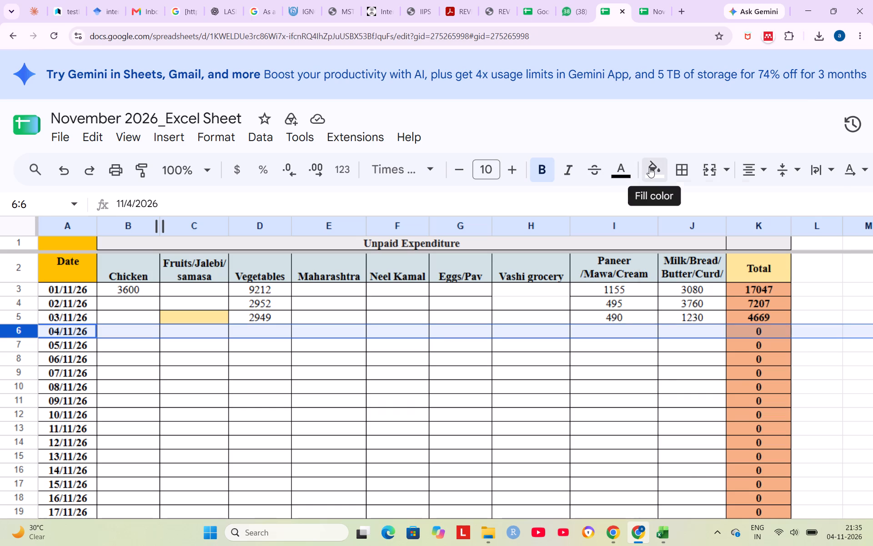
left_click(649, 167)
left_click(709, 248)
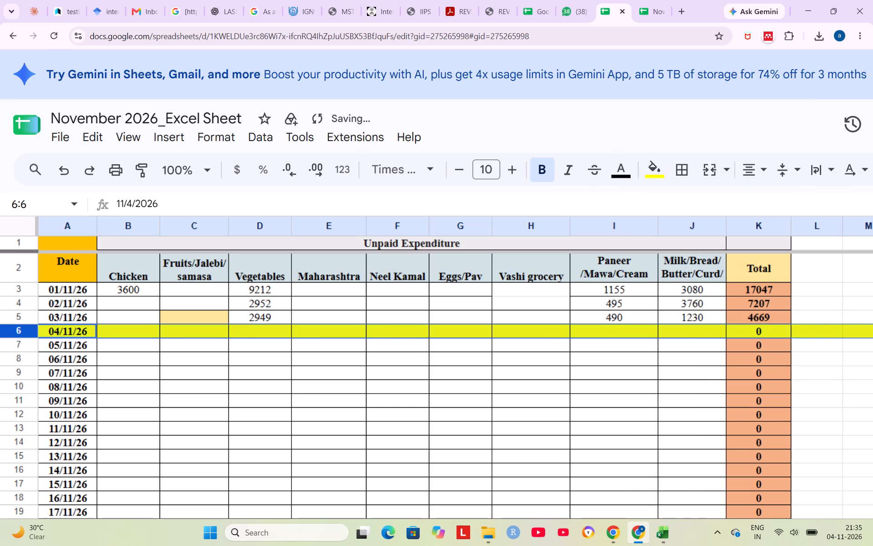
left_click(366, 326)
left_click(161, 375)
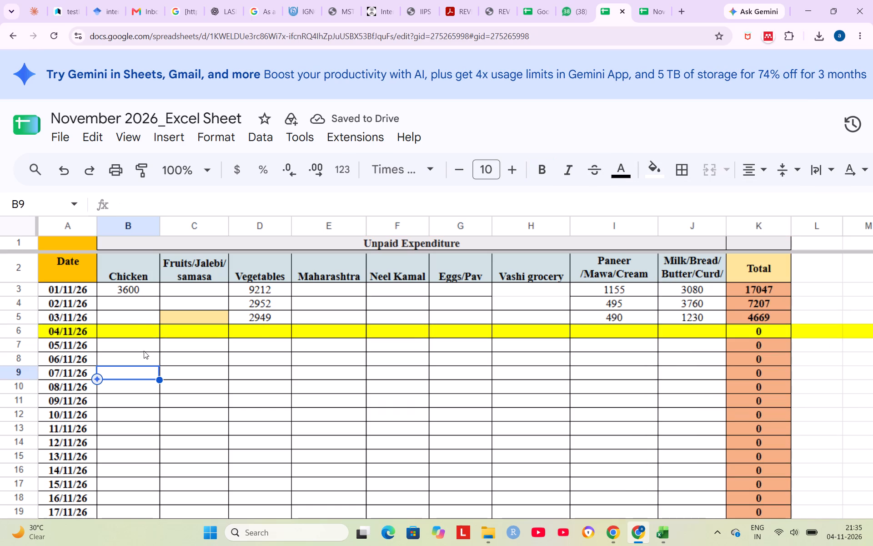
Enter the 04/11/26 unpaid amounts of 3960 for Chicken and 2000 for Vegetables.
left_click(135, 329)
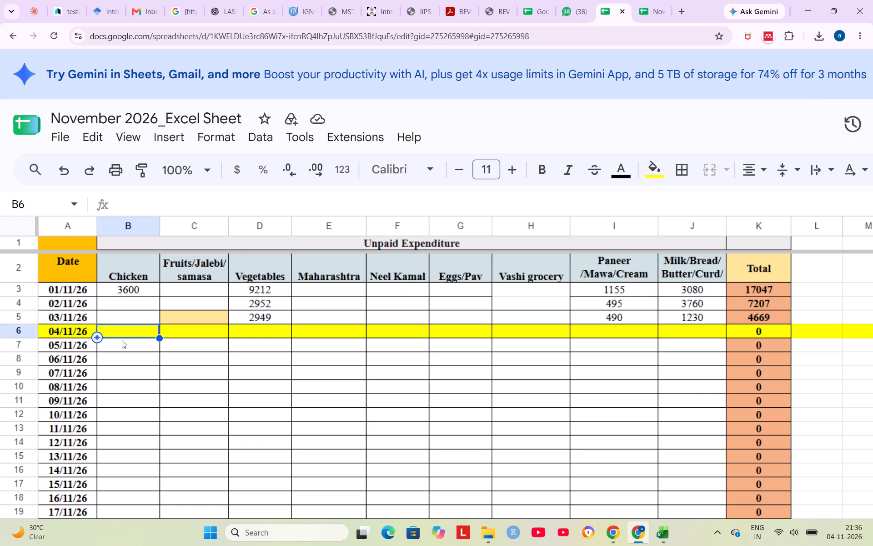
type("3960")
left_click(188, 323)
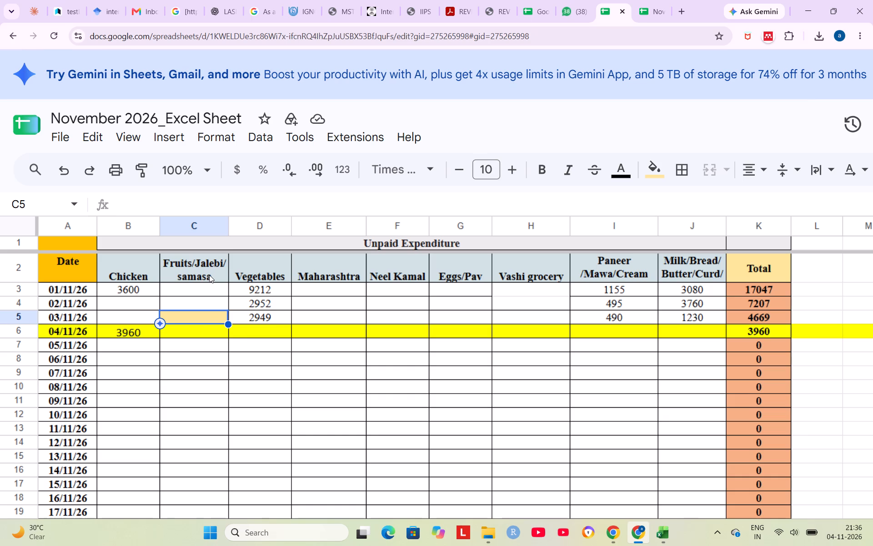
left_click(250, 335)
type("2000")
left_click(341, 346)
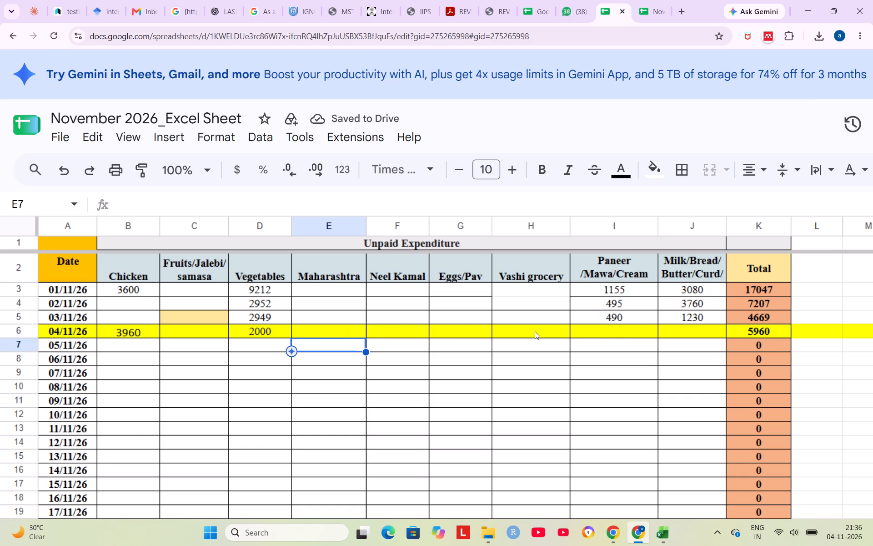
Enter =660+76 under Paneer/Mawa/Cream for 04/11/26 on the UnPaidExp sheet.
left_click(613, 332)
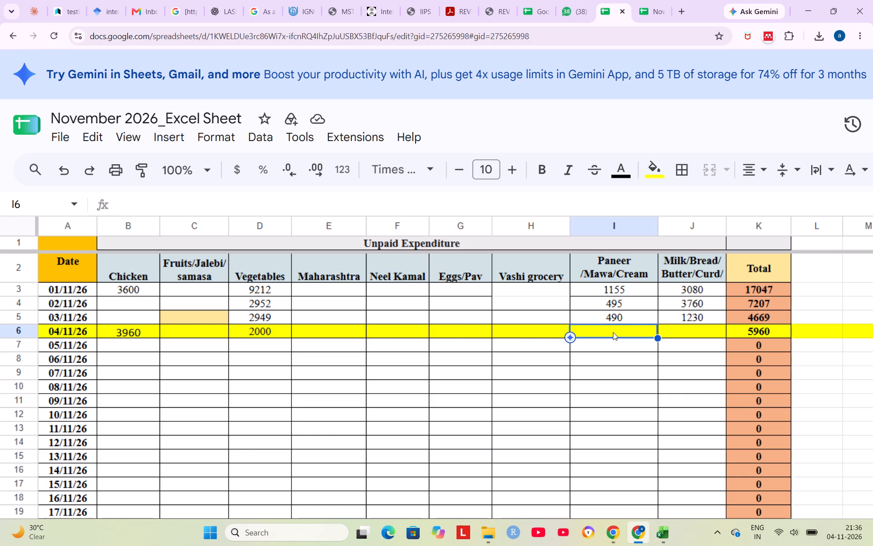
key("equal")
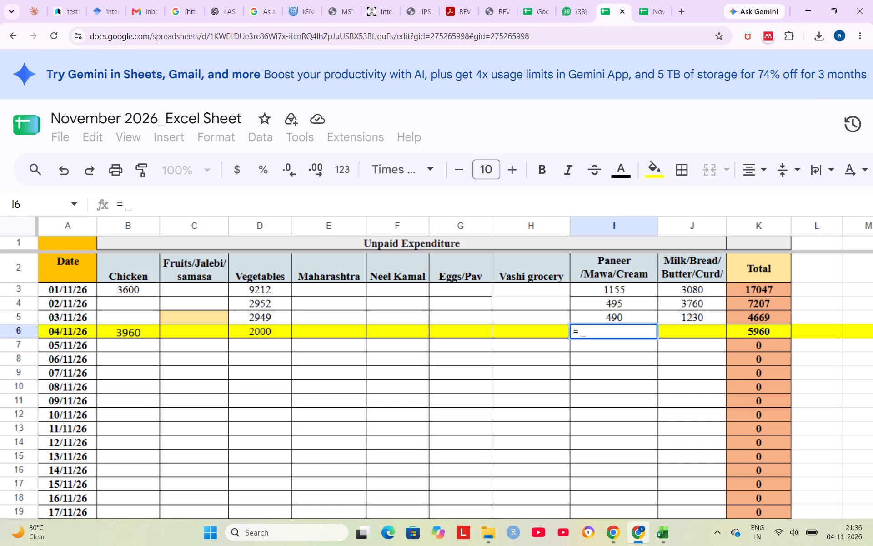
type("660")
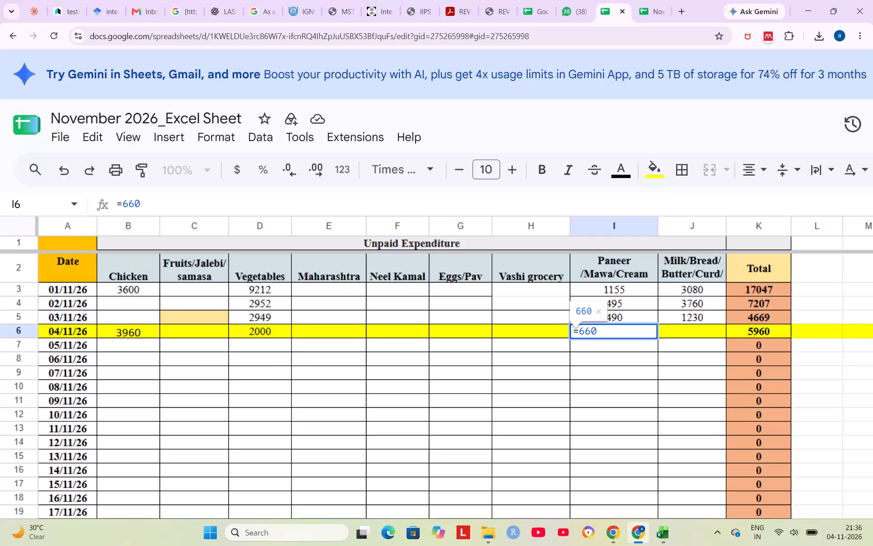
key("plus")
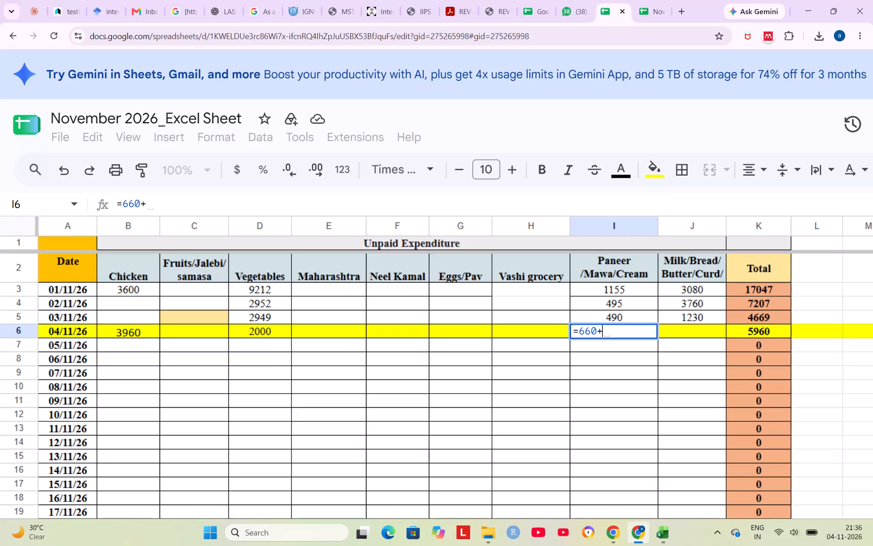
type("76")
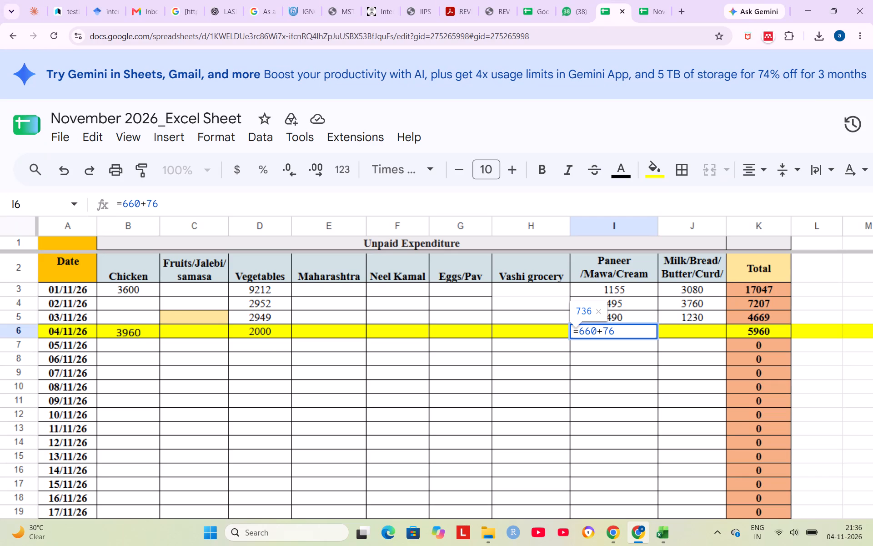
key("Return")
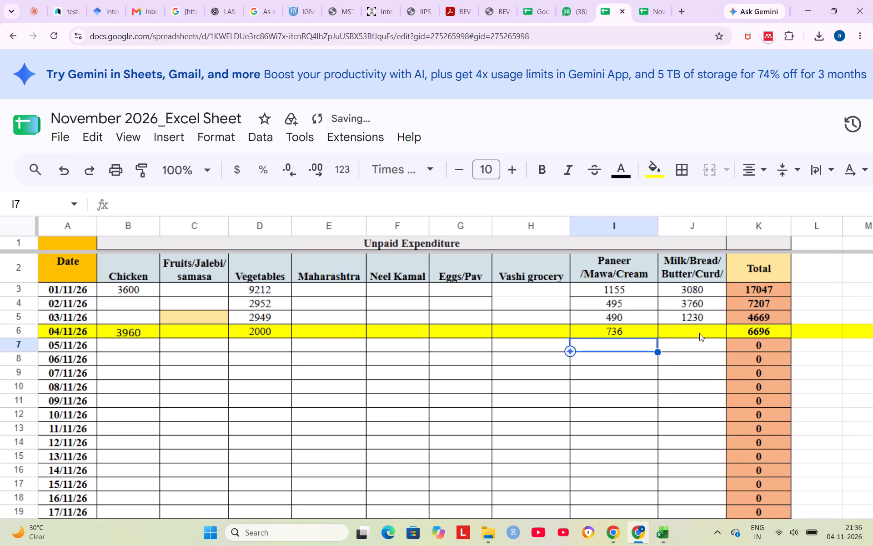
Enter =400+1100 under Milk/Bread/Butter/Curd for 04/11/26 on the UnPaidExp sheet.
left_click(699, 333)
key("equal")
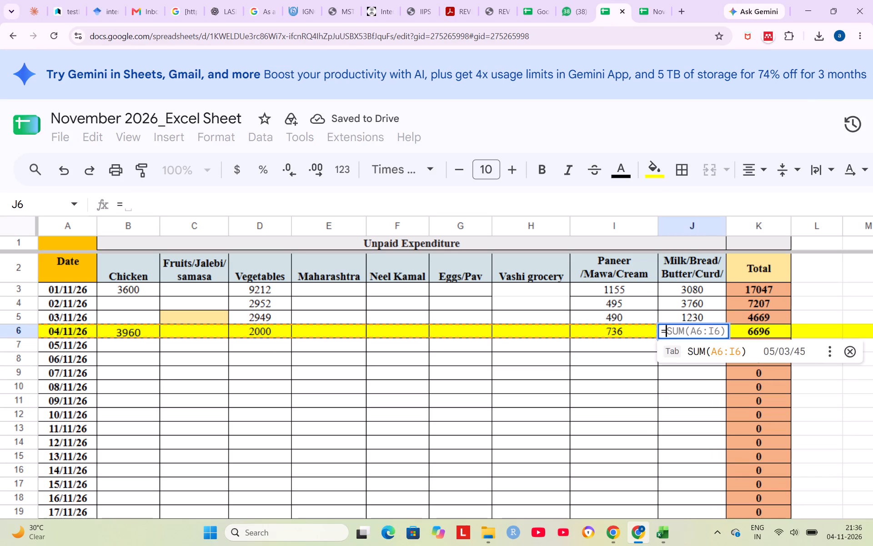
type("400")
key("plus")
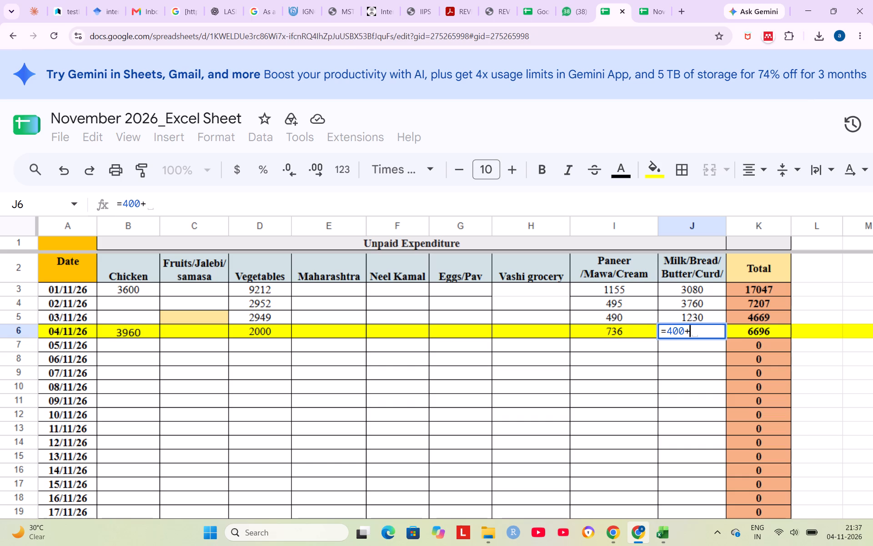
type("1100")
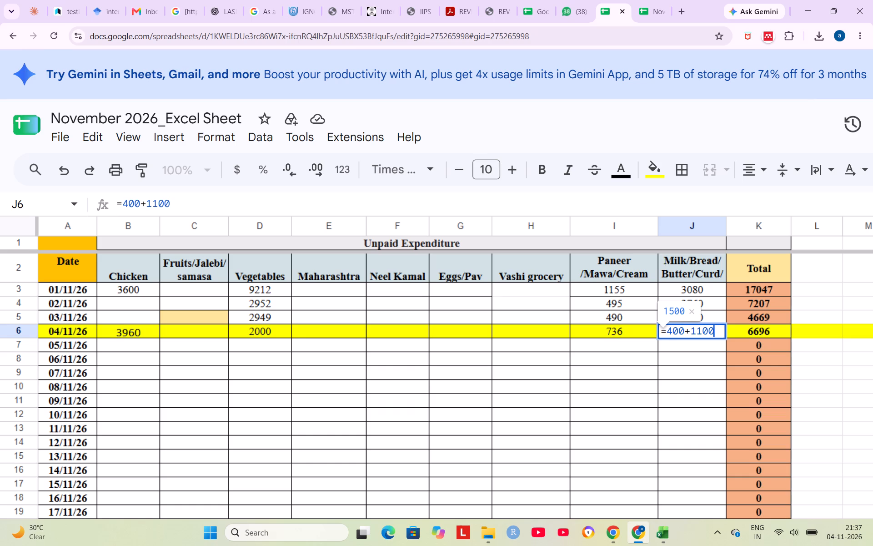
key("Return")
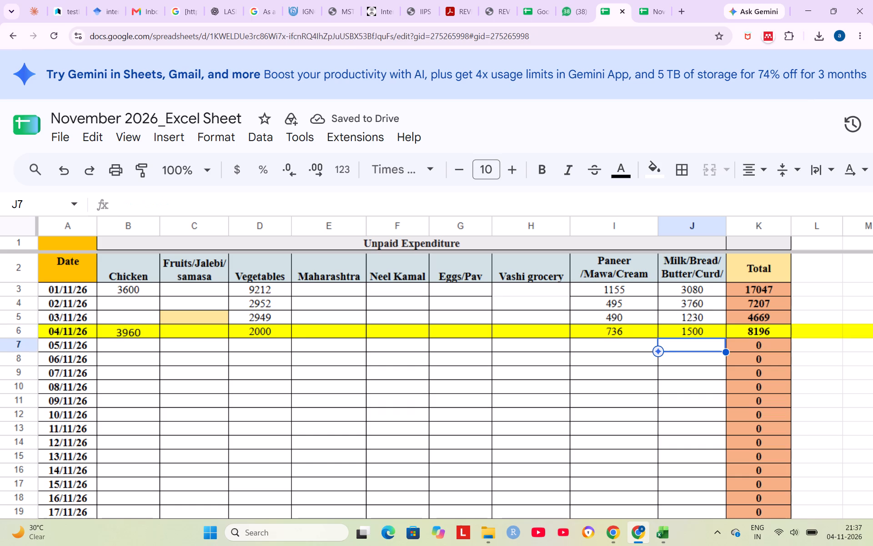
Check the formula in the Paneer/Mawa/Cream cell for 04/11/26.
double_click(640, 328)
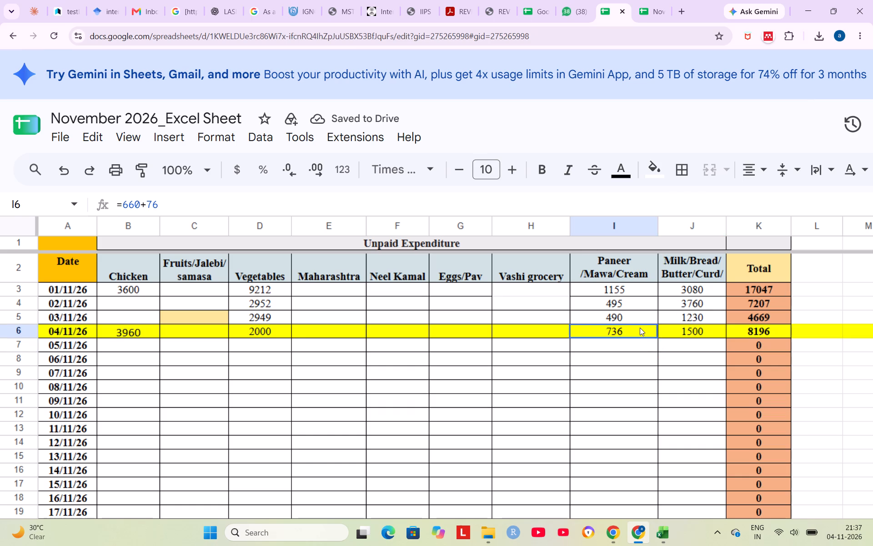
key("Return")
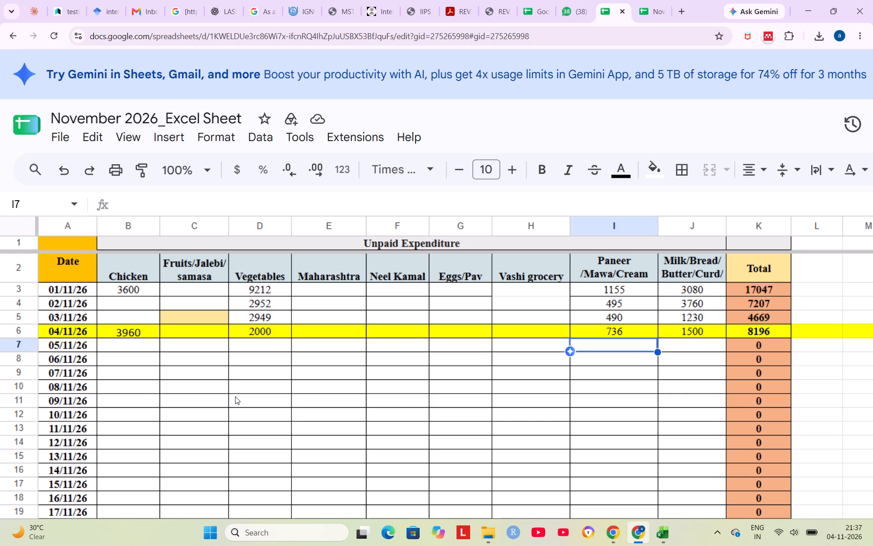
Save the unpaid expenditure entries.
key("ctrl+s")
Review the Special Lunch sheet's daily meal and tea counts and its item amount summary.
scroll(306, 388, "down", 1)
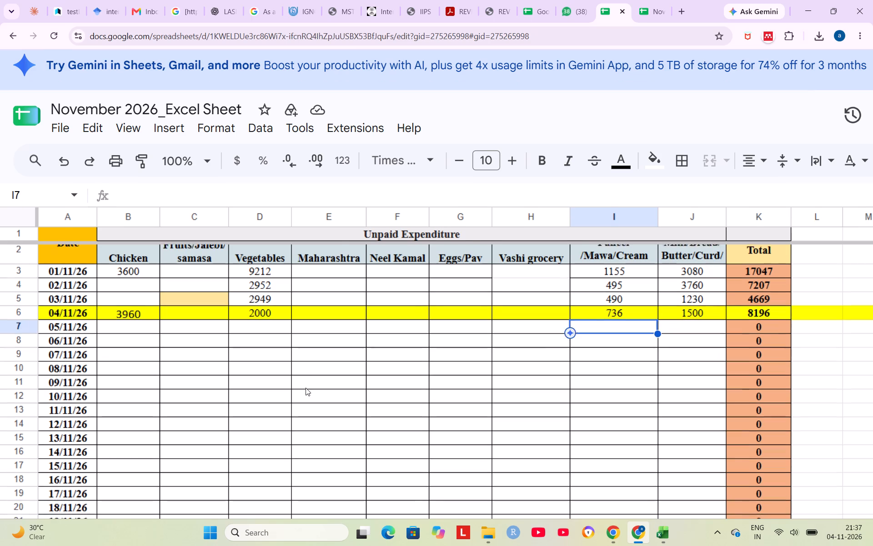
scroll(306, 388, "down", 1)
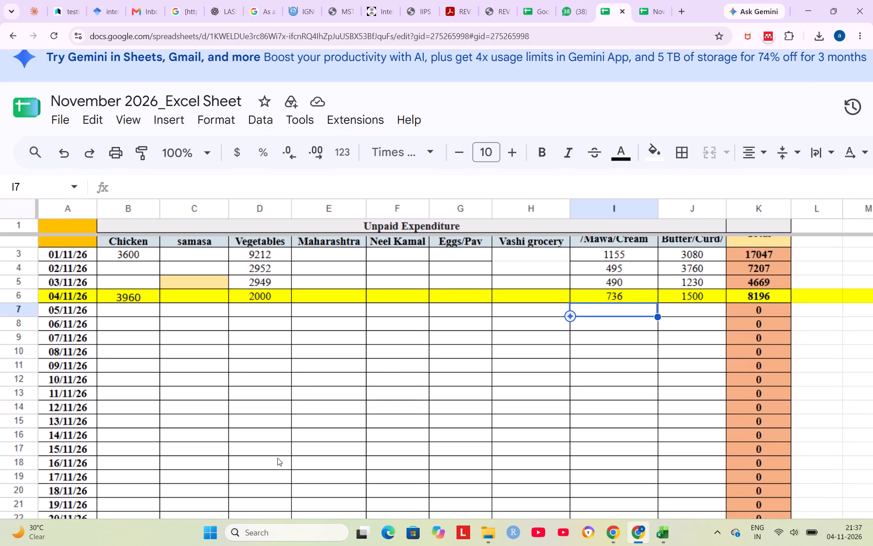
scroll(277, 458, "down", 3)
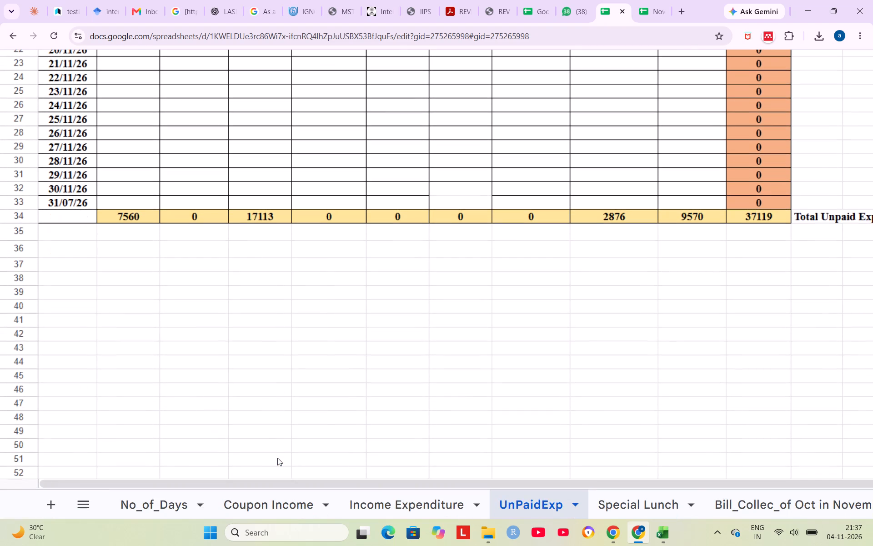
left_click(614, 506)
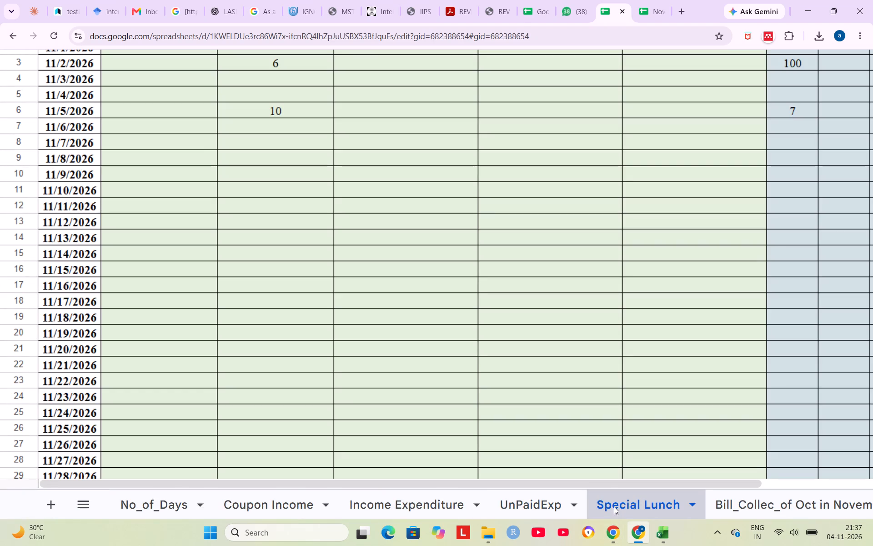
scroll(578, 392, "up", 1)
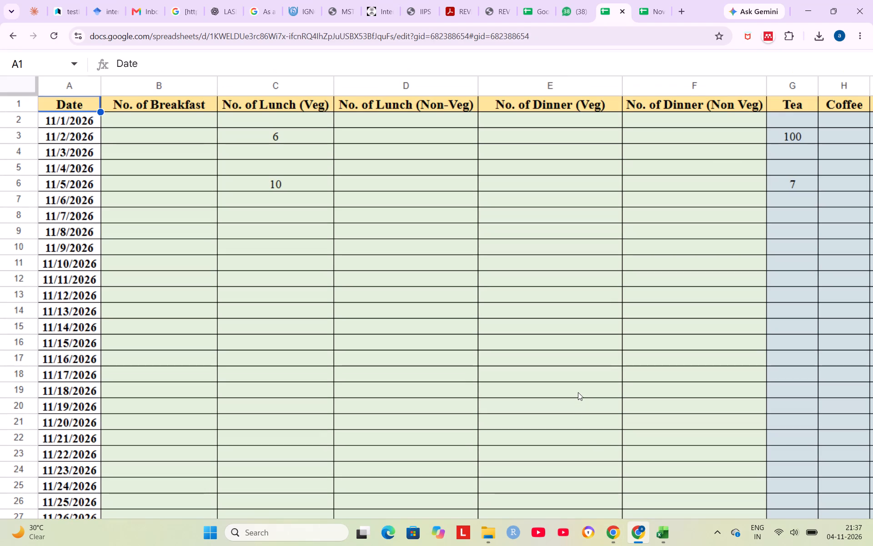
scroll(578, 392, "up", 1)
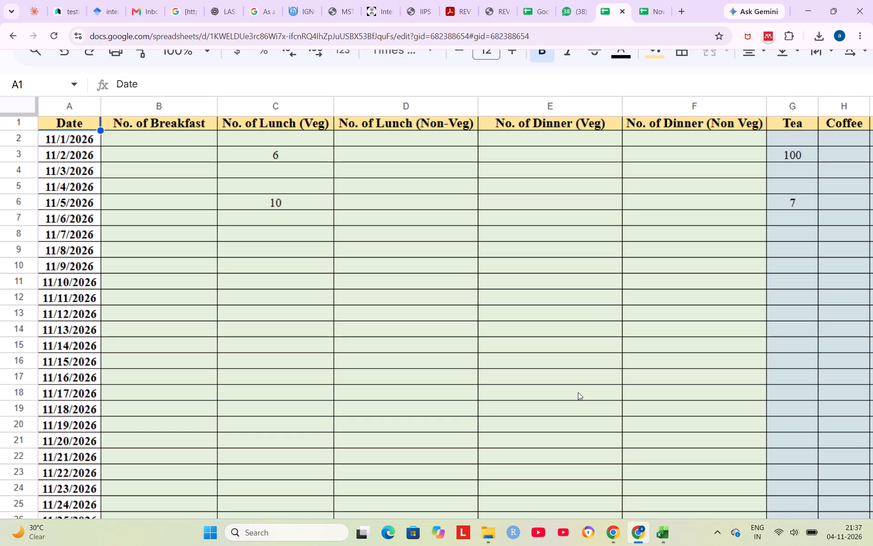
scroll(578, 392, "left", 2)
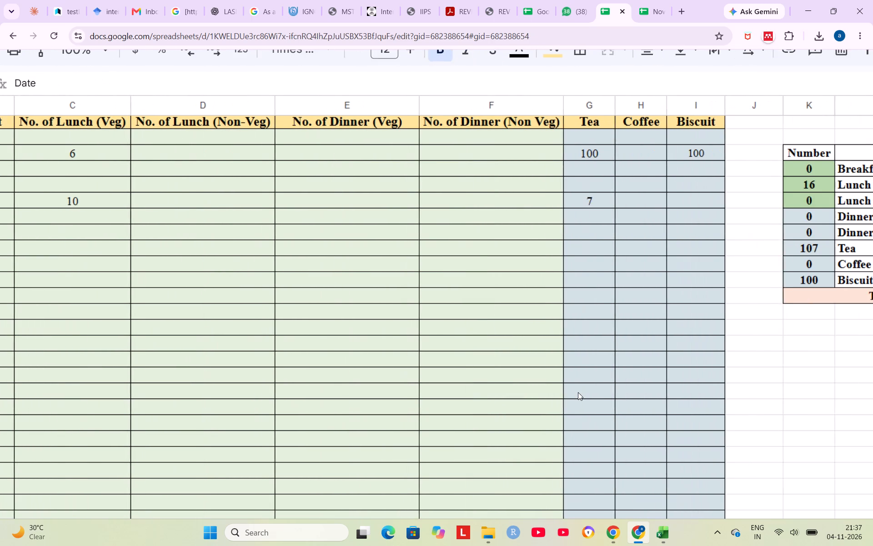
scroll(578, 392, "left", 1)
scroll(629, 543, "down", 2)
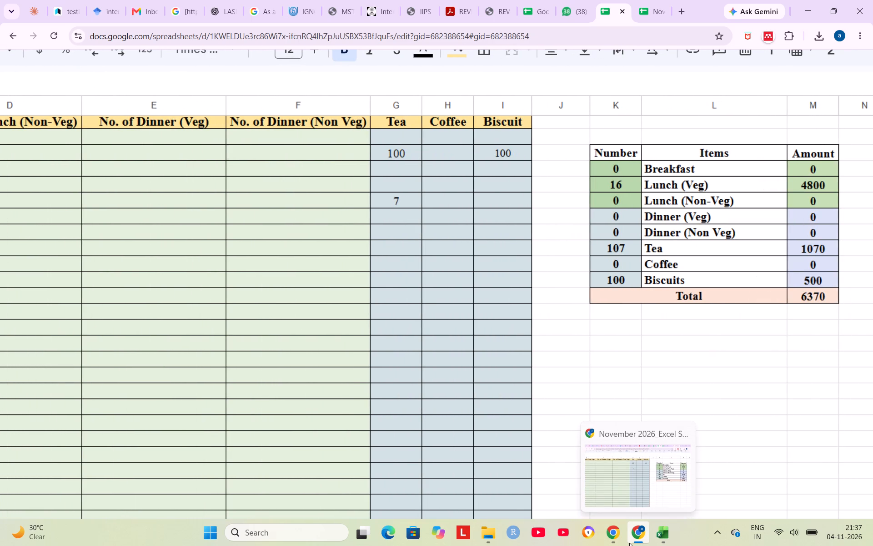
scroll(518, 387, "down", 2)
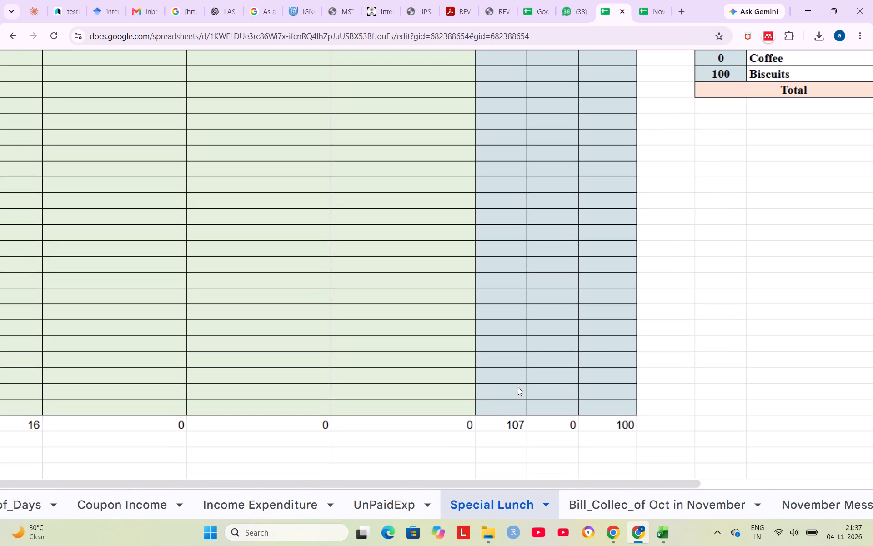
Look over the October bill collection sheet and the November mess bill sheet's student list and columns.
left_click(581, 496)
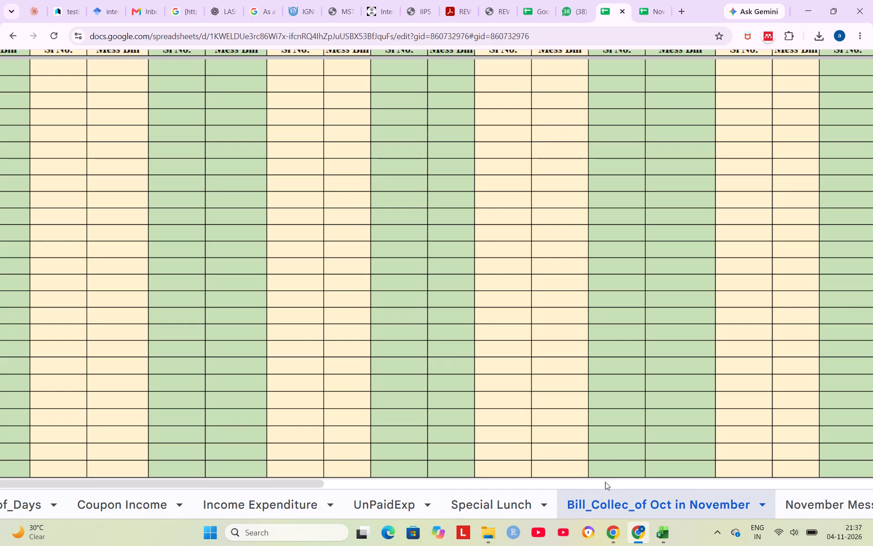
left_click(791, 499)
scroll(632, 341, "up", 1)
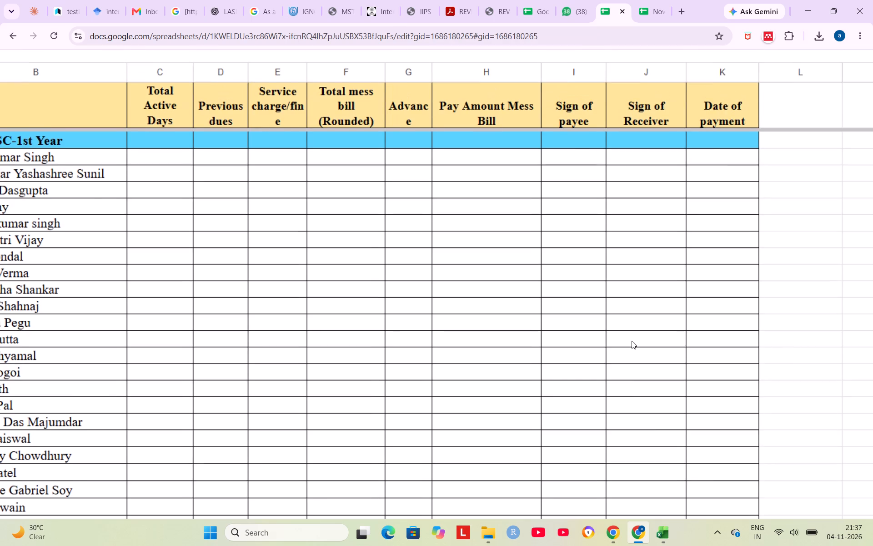
scroll(632, 341, "up", 1)
scroll(632, 341, "right", 1)
scroll(632, 341, "up", 1)
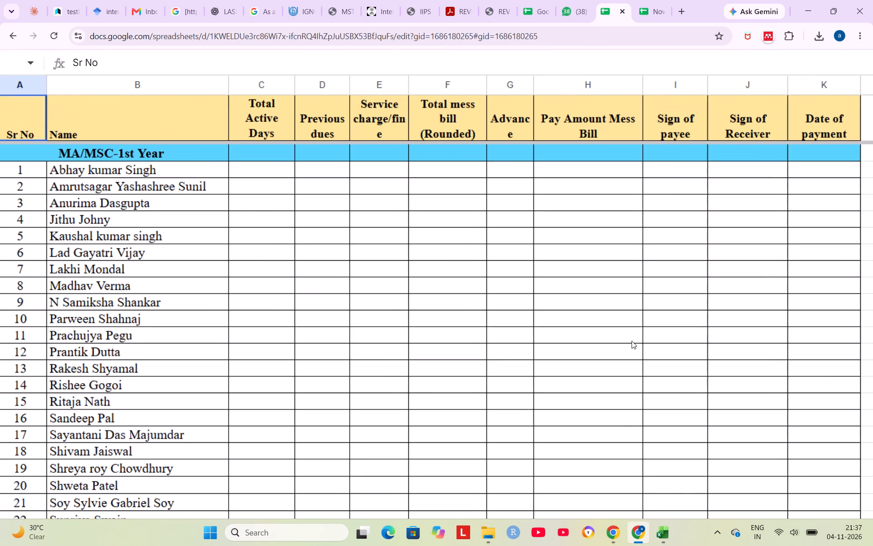
scroll(503, 377, "down", 1)
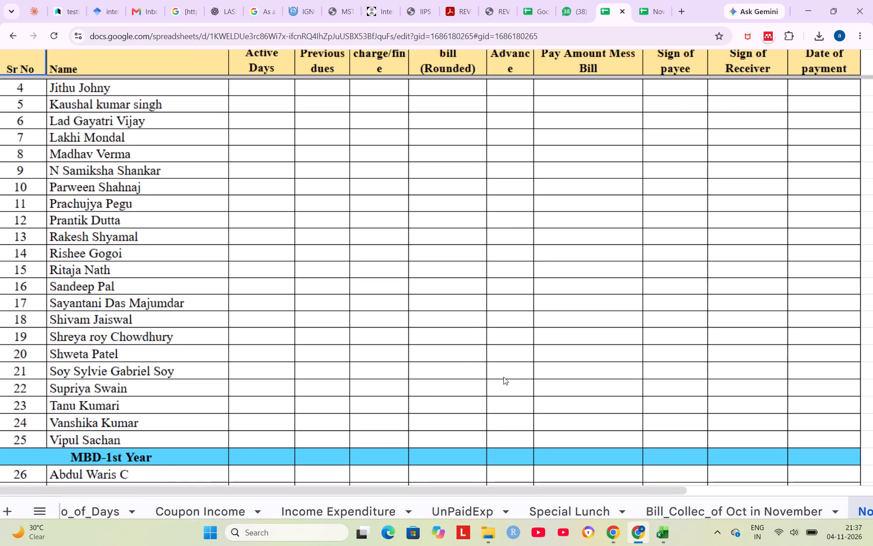
Change the fill of the entire 04/11/26 row on the UnPaidExp sheet to white.
left_click(447, 507)
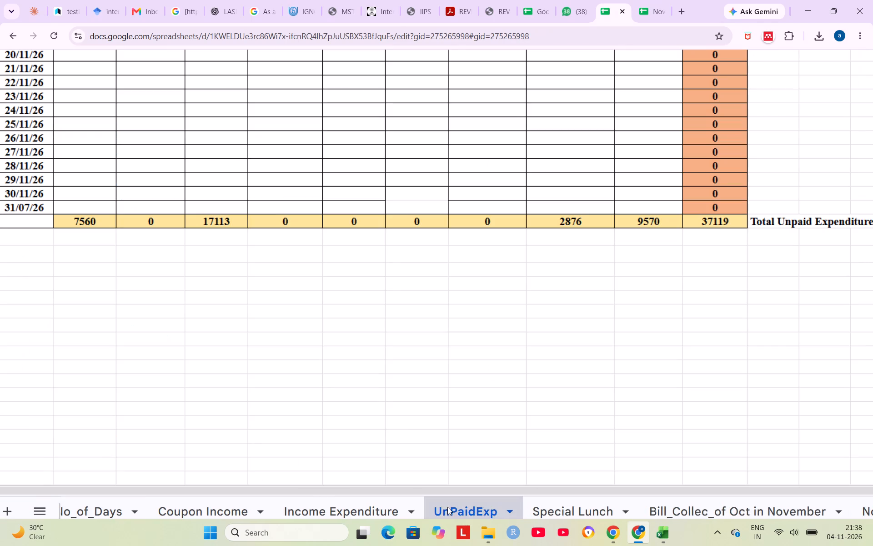
scroll(398, 286, "up", 5)
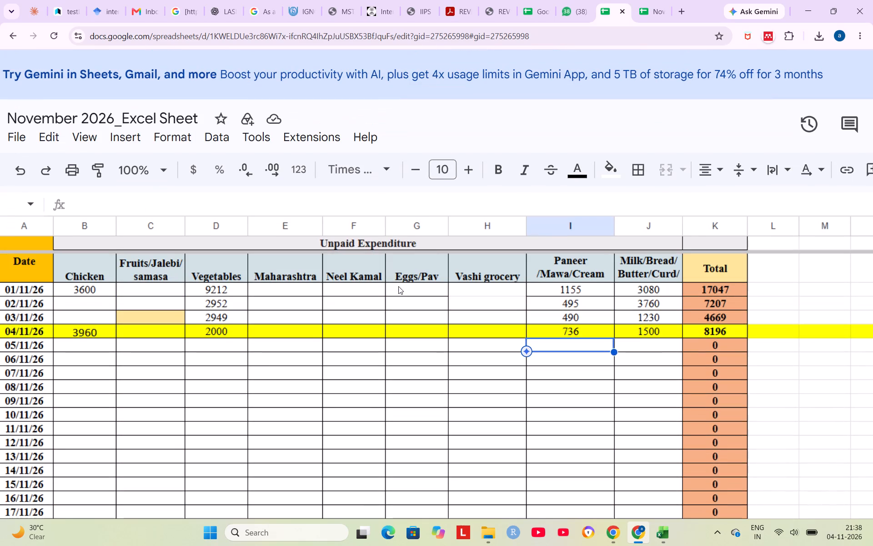
left_click(306, 315)
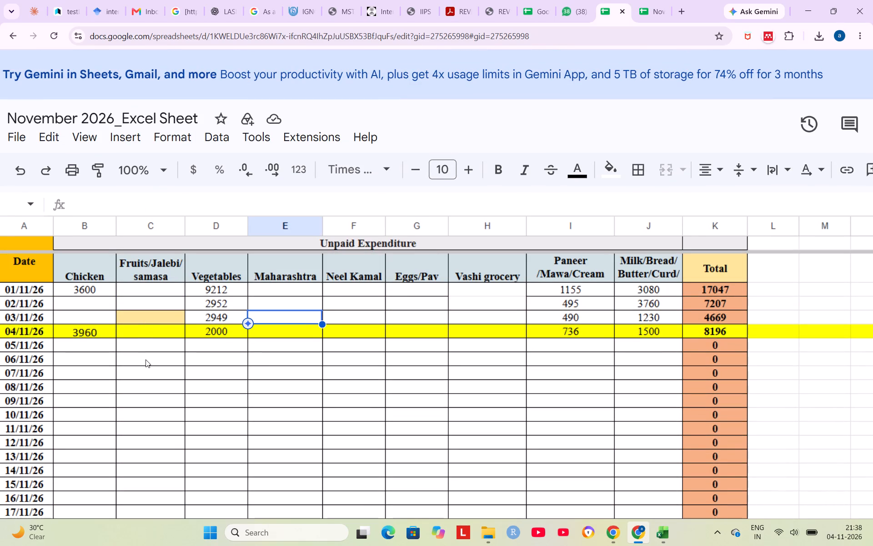
scroll(60, 338, "right", 1)
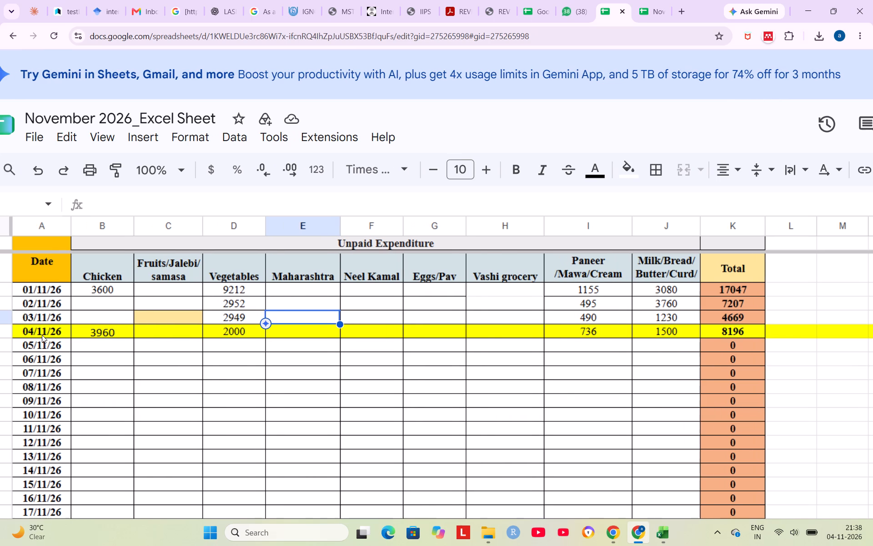
left_click(9, 330)
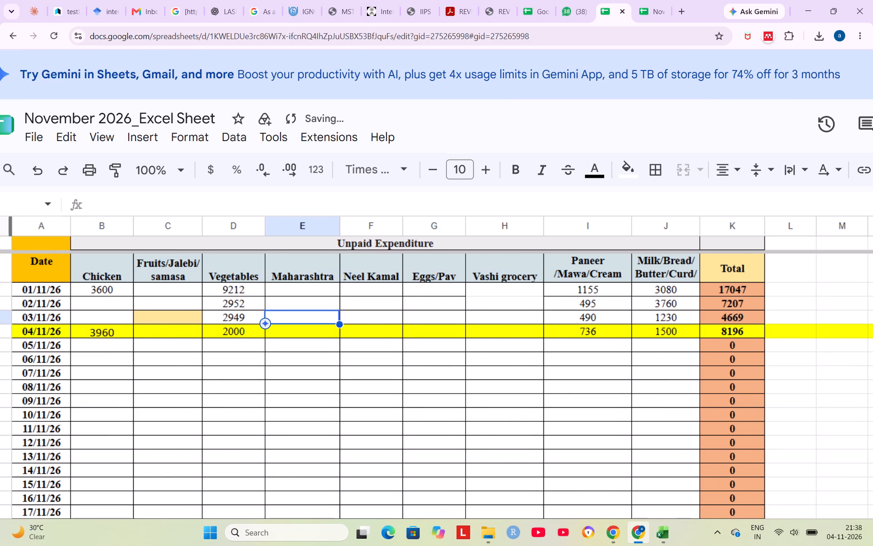
left_click(5, 338)
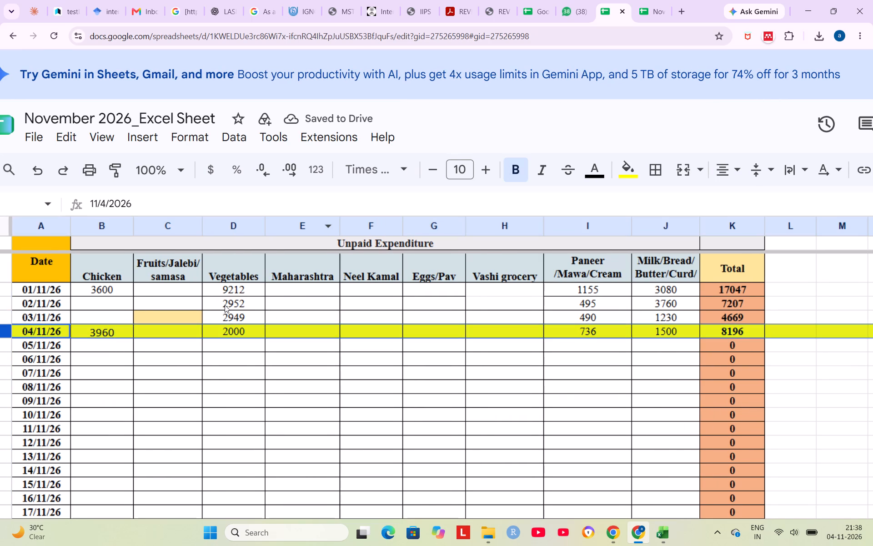
left_click(190, 358)
scroll(190, 358, "right", 1)
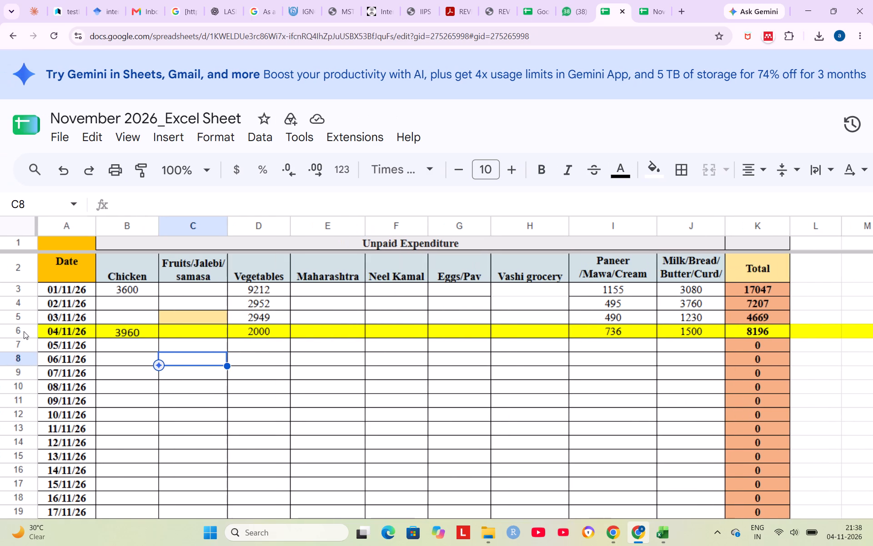
left_click(18, 330)
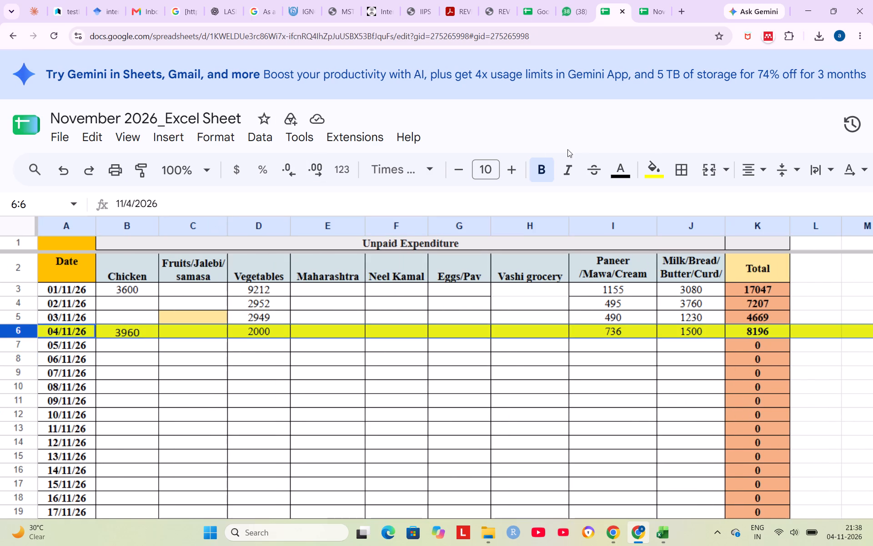
left_click(653, 172)
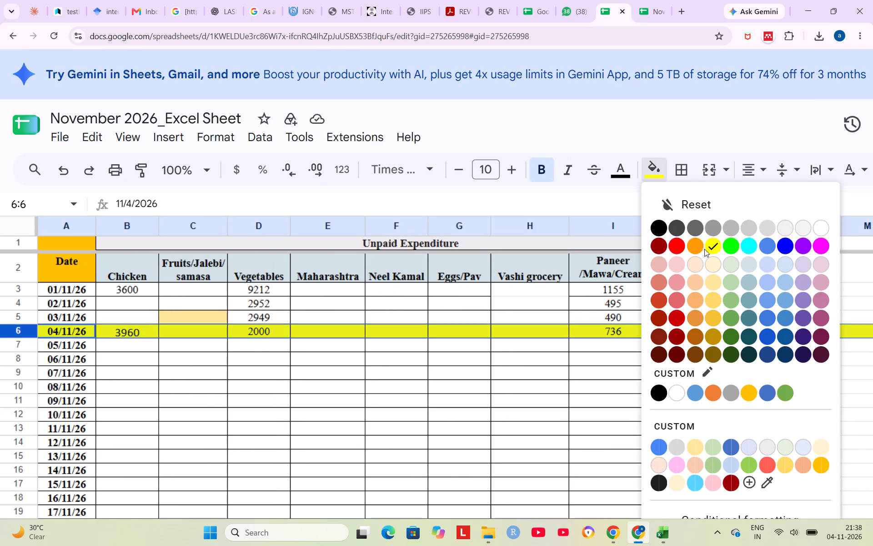
left_click(677, 391)
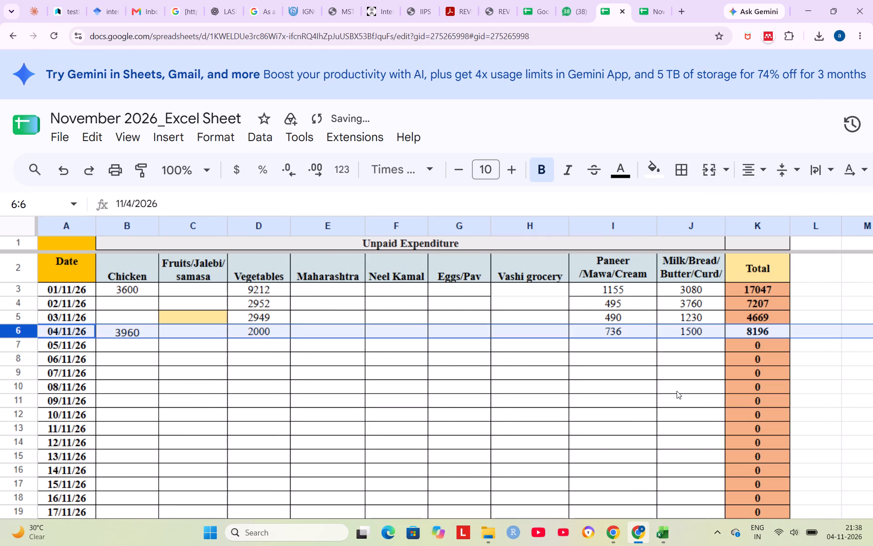
left_click(677, 391)
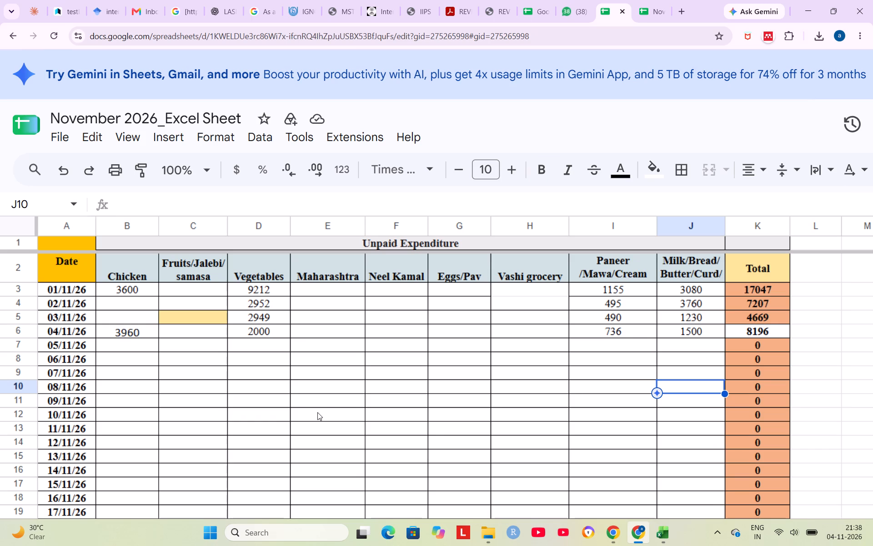
Fill the Fruits/Jalebi/samasa cell for 04/11/26 with light yellow like the cell above, and save the sheet.
left_click(174, 329)
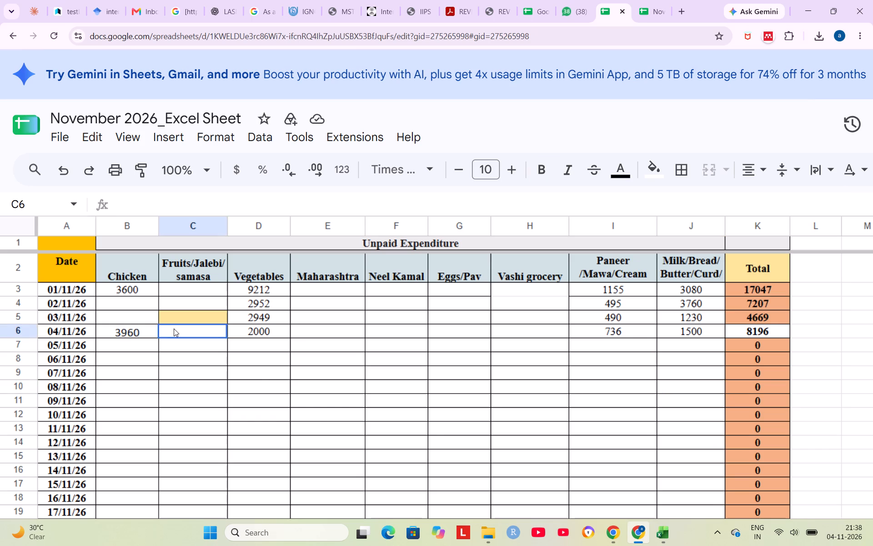
left_click(649, 174)
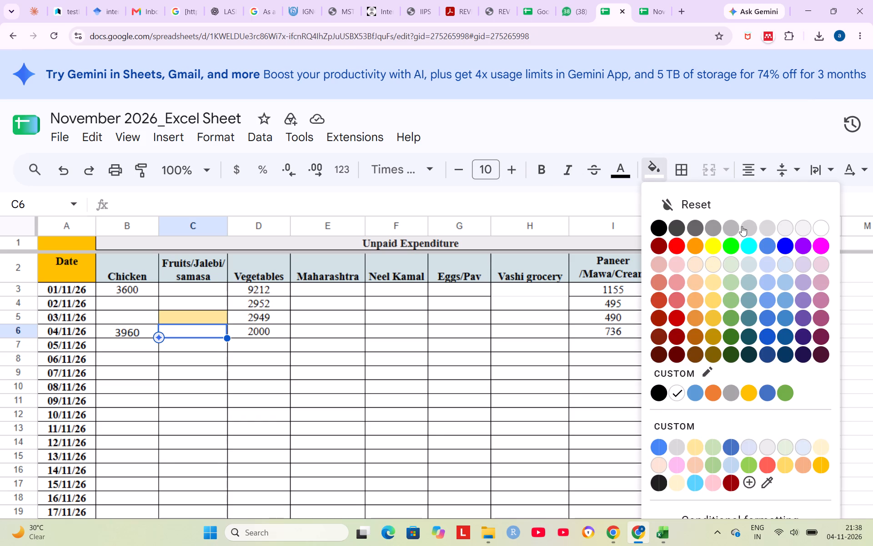
left_click(868, 39)
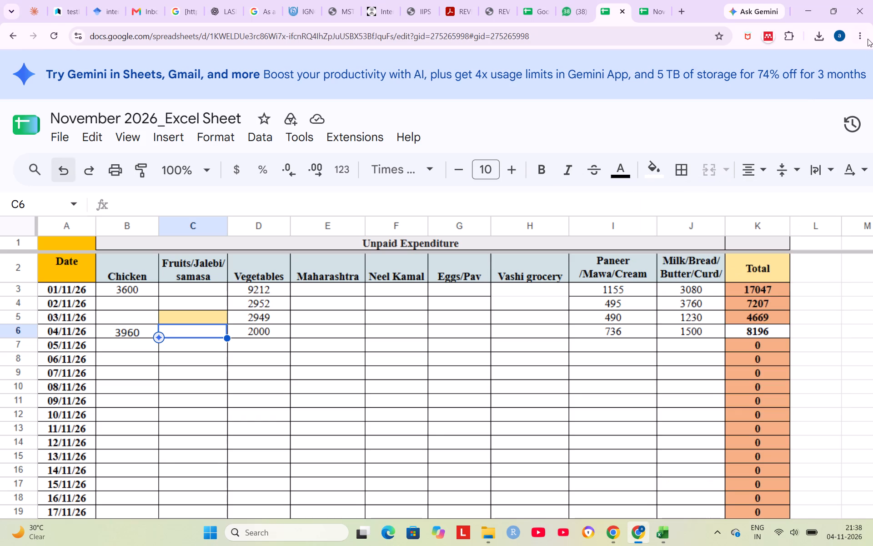
left_click(647, 171)
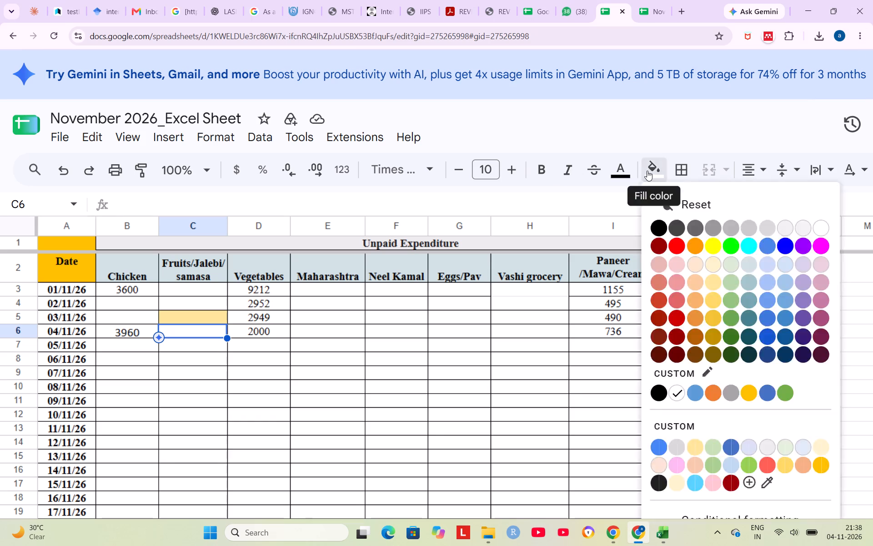
left_click(712, 290)
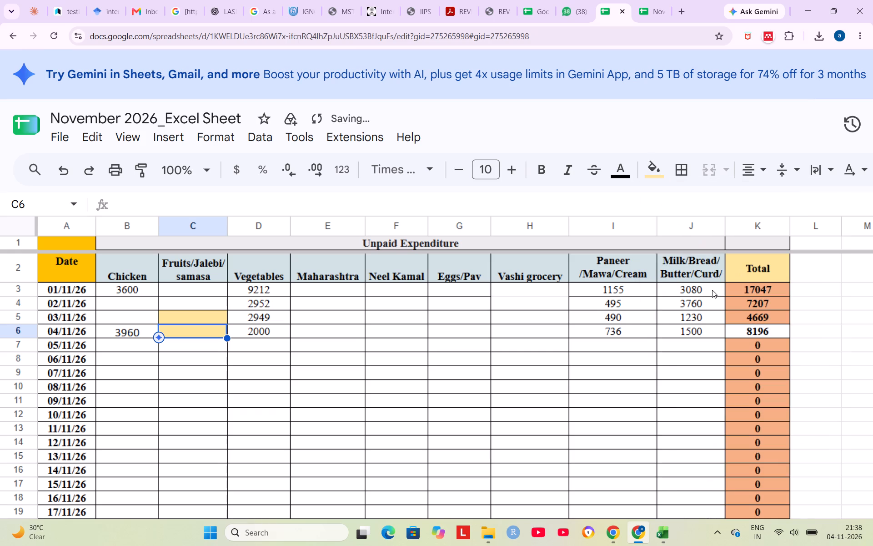
left_click(528, 404)
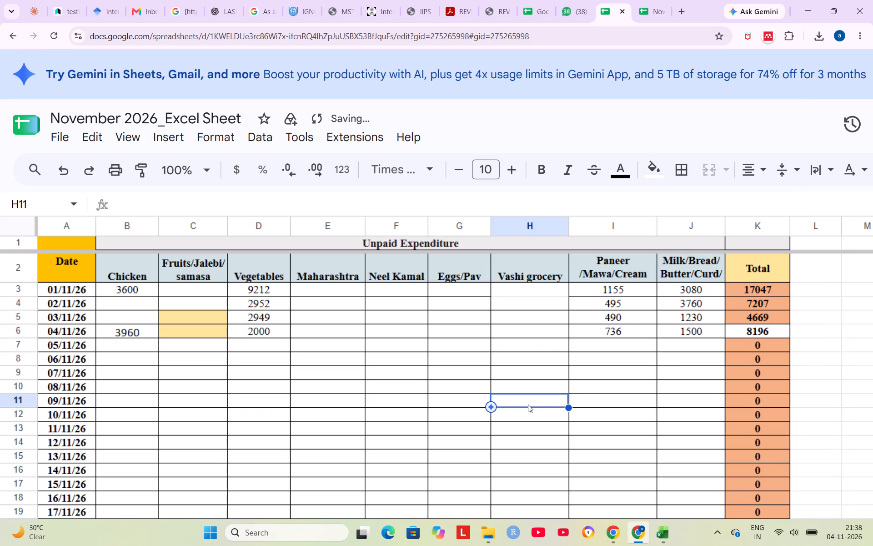
key("ctrl+s")
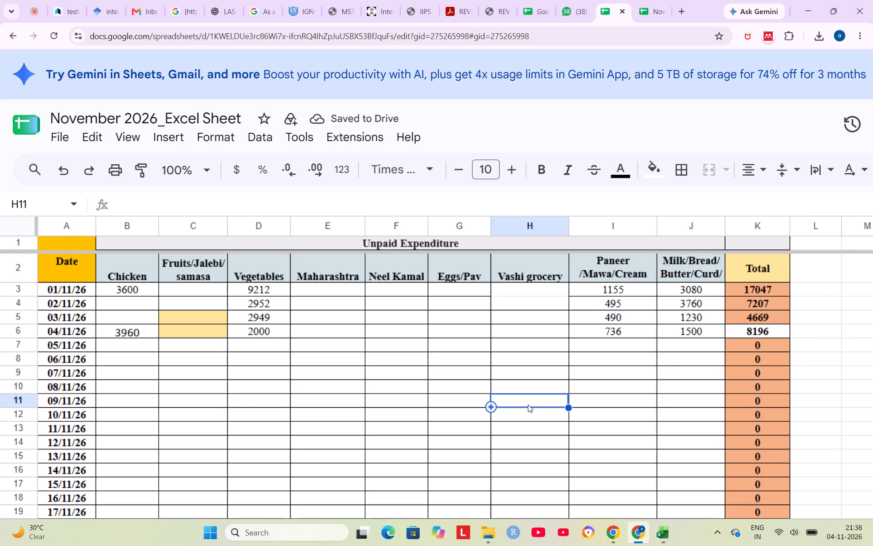
Check the UnPaidExp sheet's totals and look over the expenditure columns of the Income Expenditure sheet.
scroll(528, 404, "down", 3)
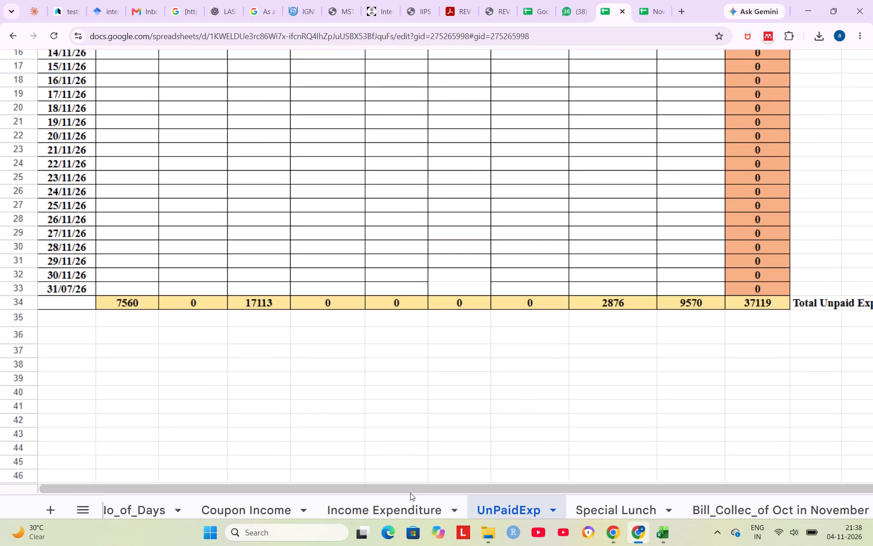
left_click(390, 510)
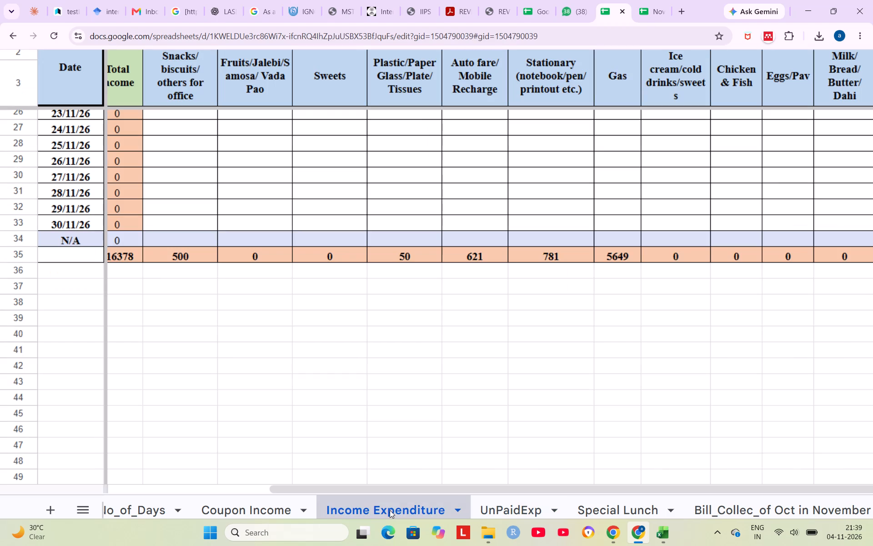
scroll(390, 510, "up", 1)
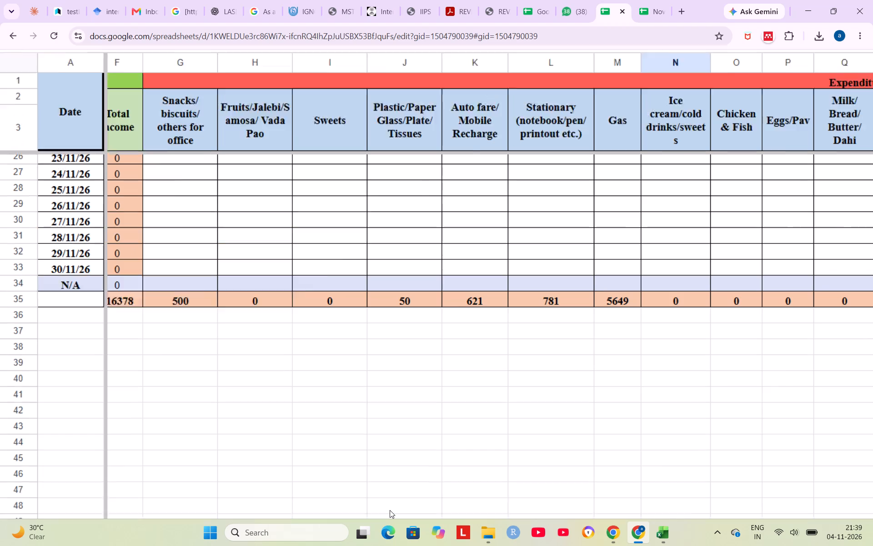
scroll(390, 510, "up", 2)
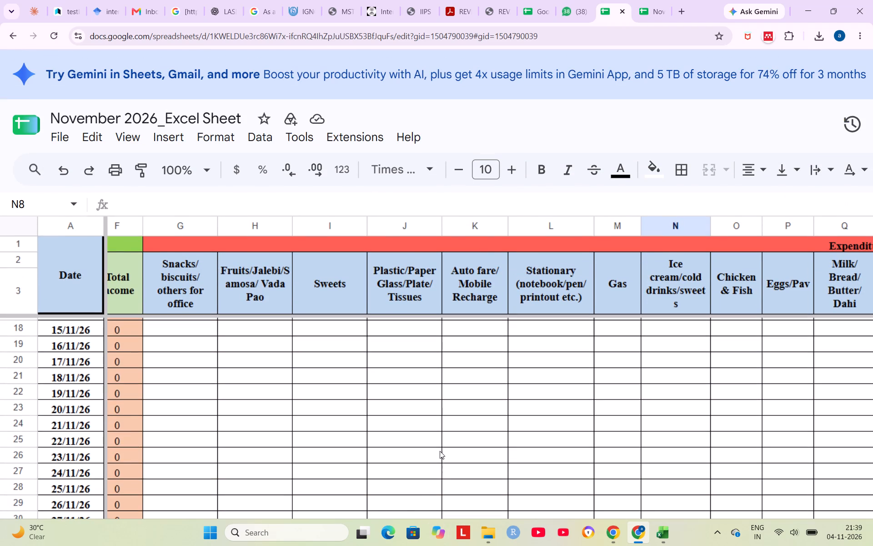
scroll(440, 451, "down", 1)
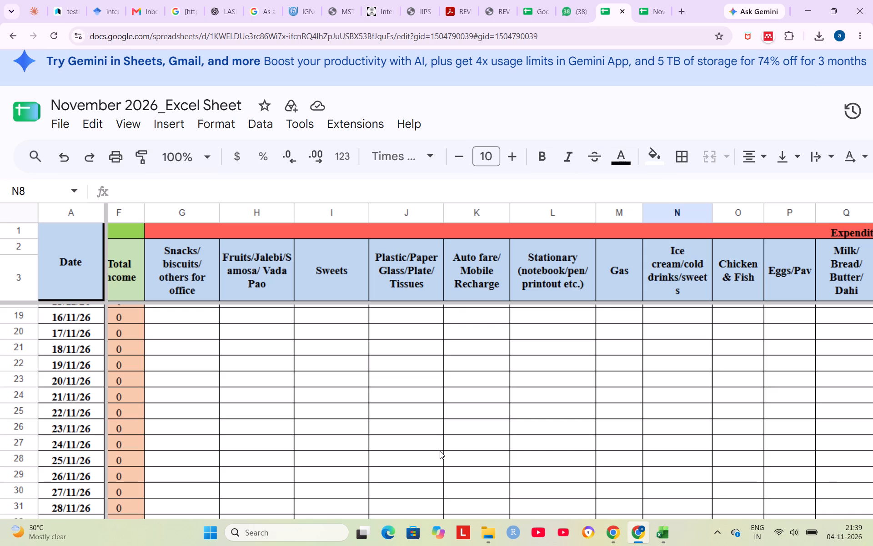
scroll(446, 512, "down", 1)
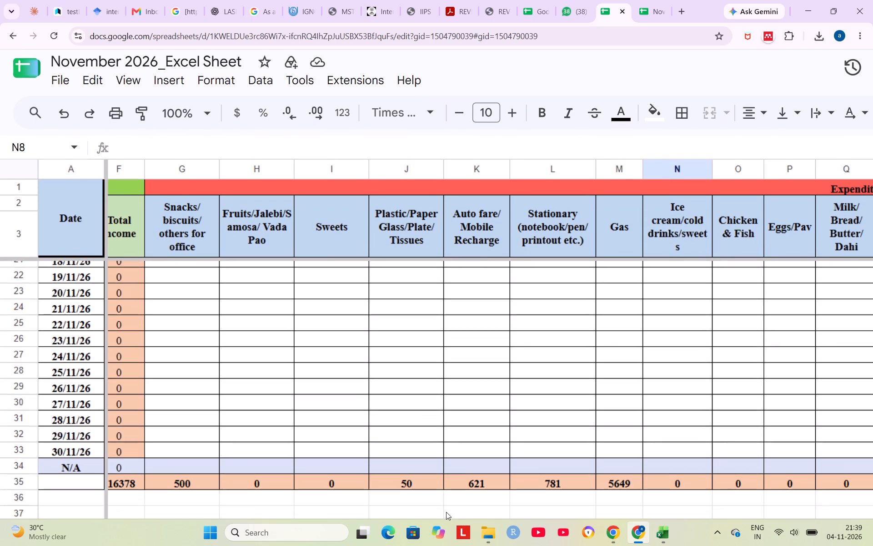
scroll(446, 512, "down", 1)
Switch to the no_active days workbook in Excel and look over the first-year members' active days for November 1 to 4.
left_click(659, 529)
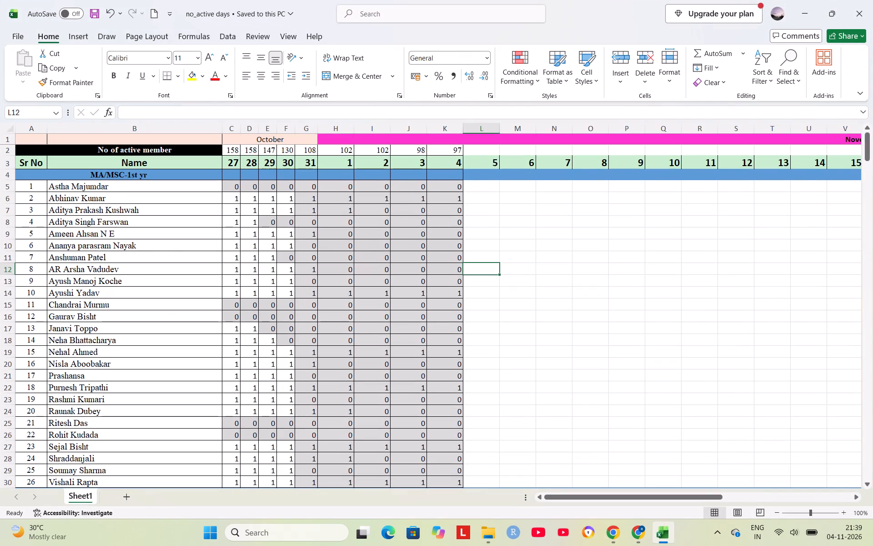
scroll(509, 481, "down", 3)
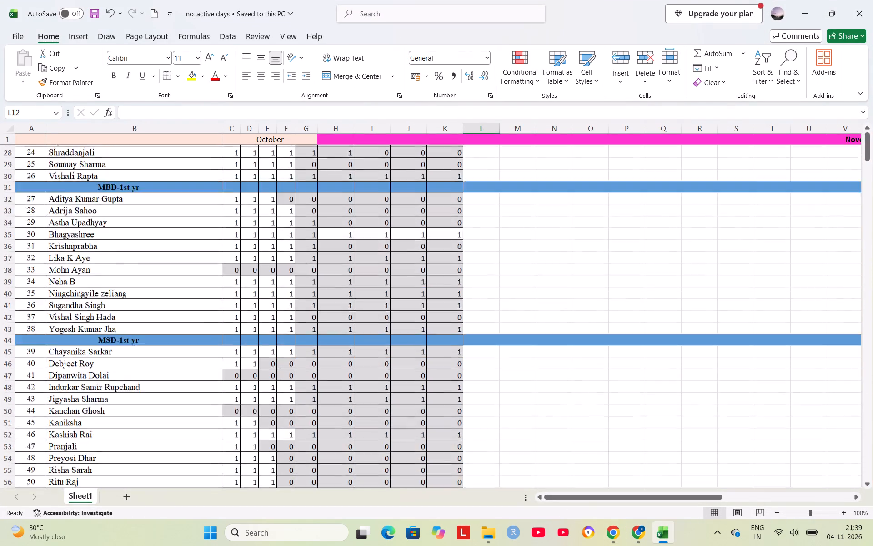
scroll(509, 481, "down", 1)
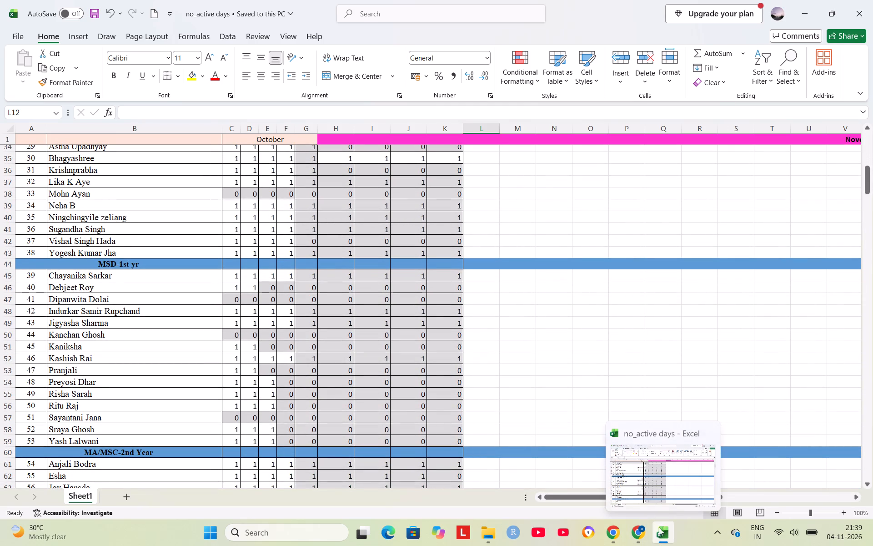
left_click(636, 482)
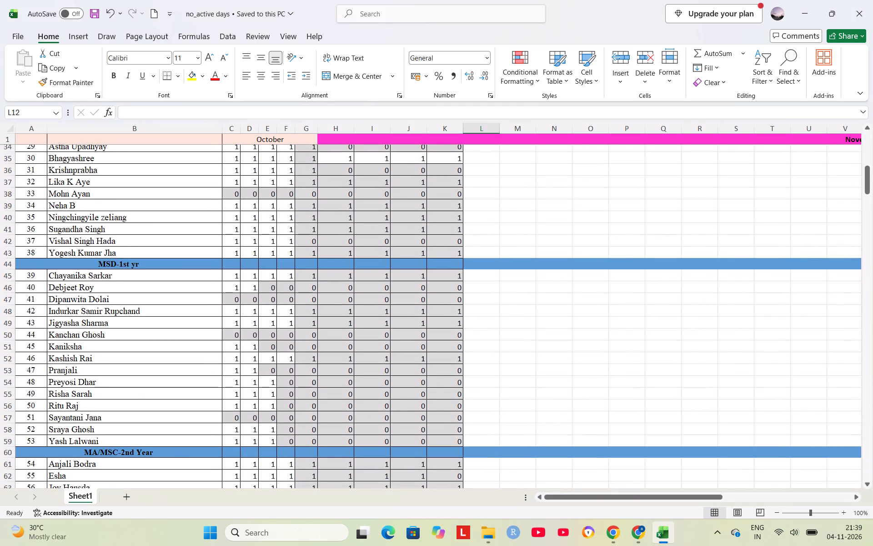
scroll(644, 475, "up", 1)
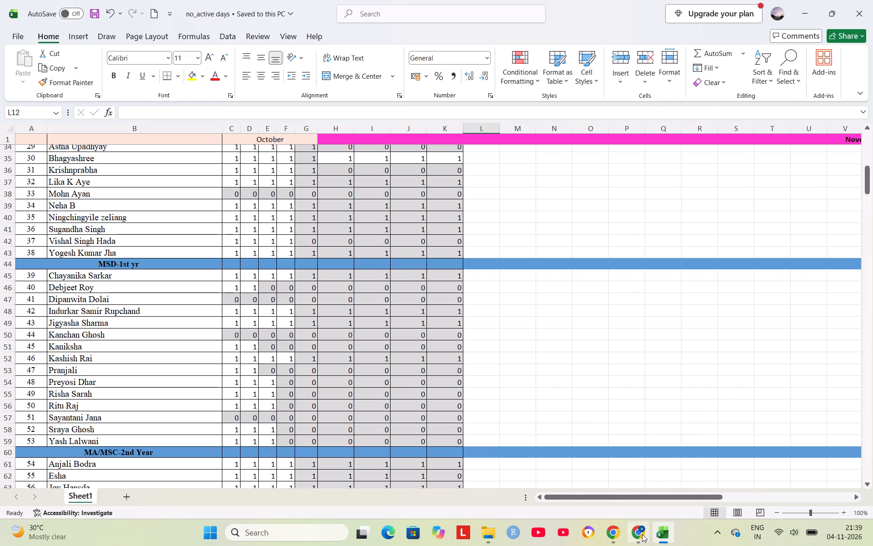
Return to the November 2026 Google Sheet and review the Income Expenditure sheet's daily income entries and totals row.
left_click(628, 481)
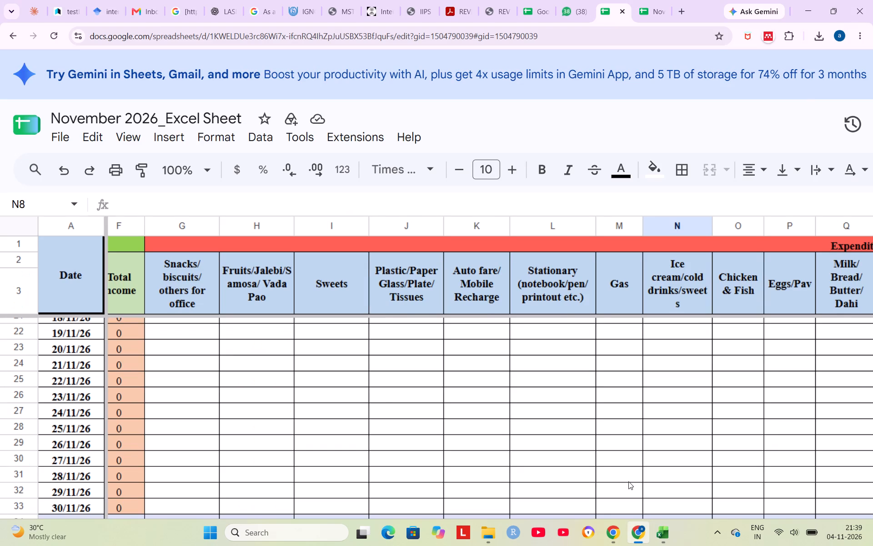
scroll(382, 399, "down", 2)
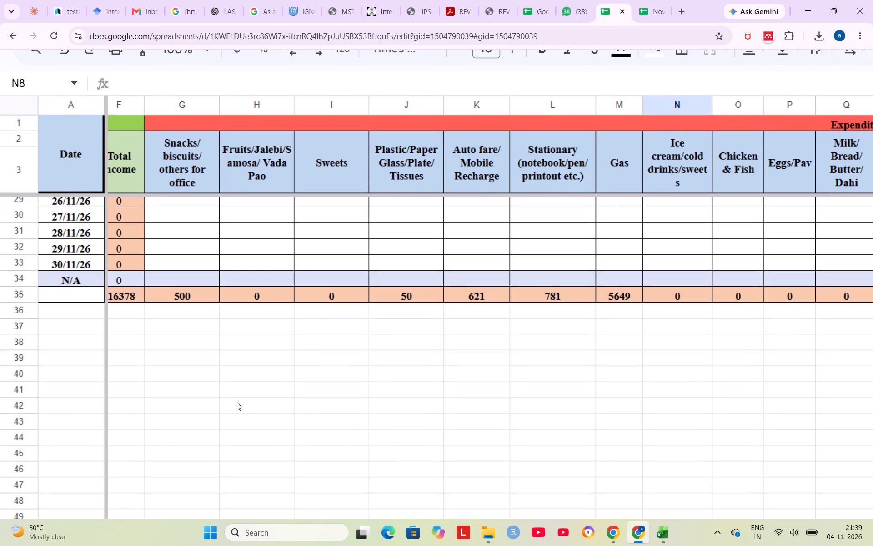
scroll(237, 402, "right", 7)
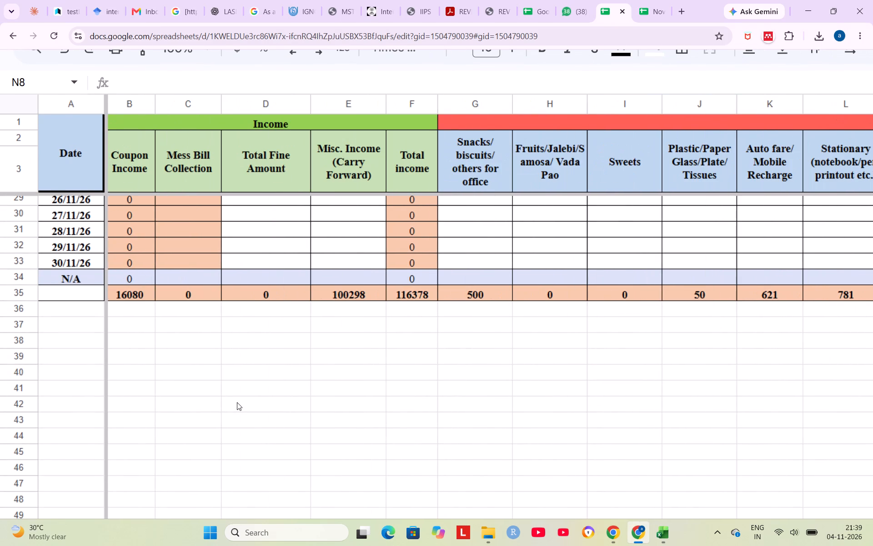
scroll(211, 447, "up", 3)
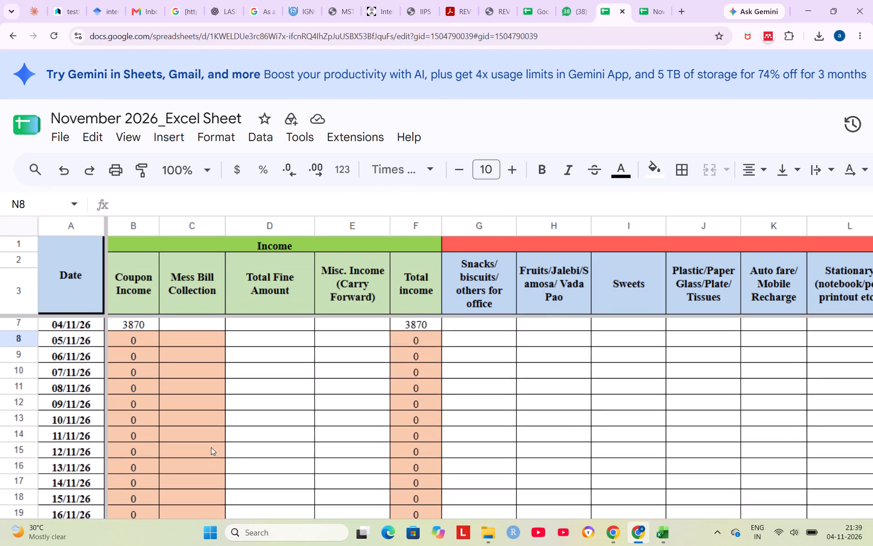
scroll(211, 447, "up", 1)
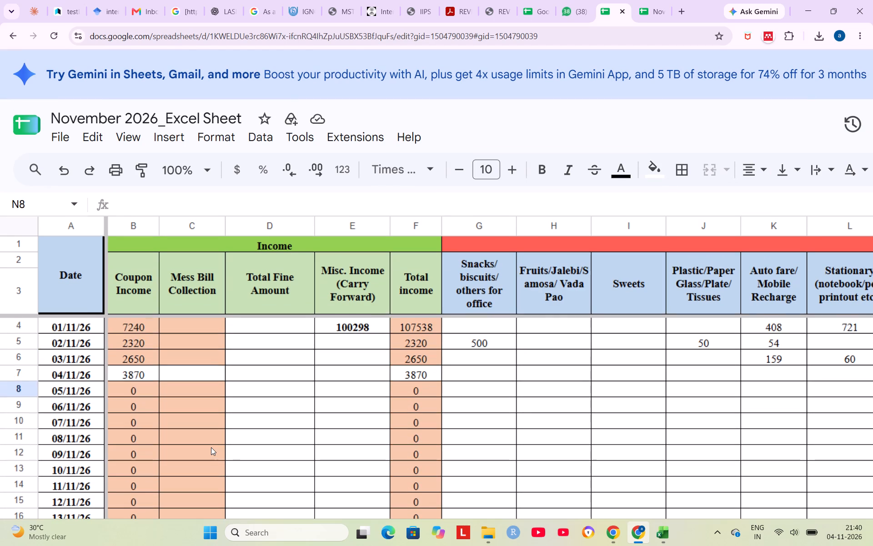
scroll(142, 383, "right", 2)
scroll(142, 383, "down", 1)
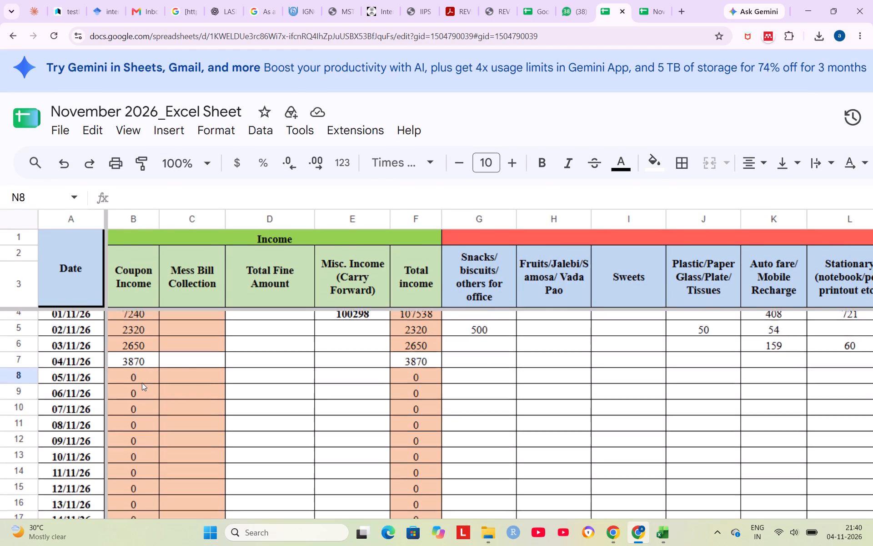
scroll(142, 383, "down", 4)
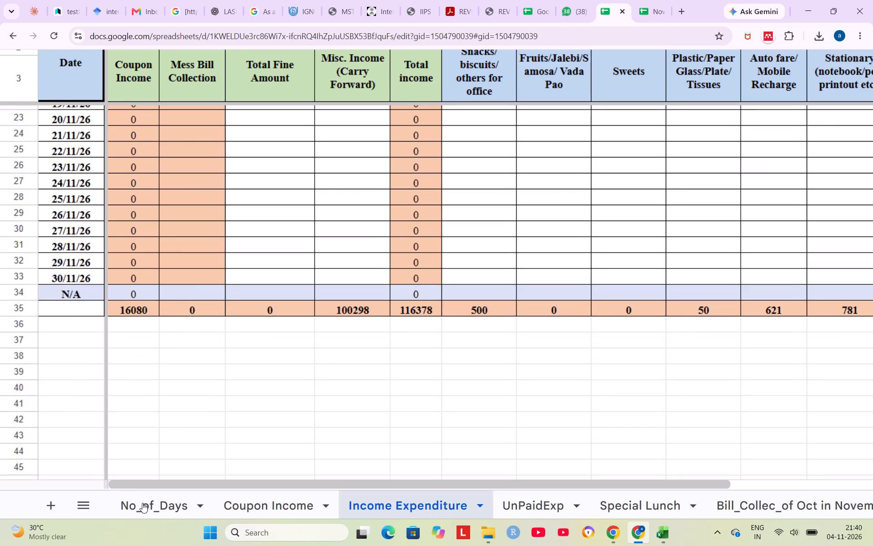
Examine the No_of_Days sheet's member list, November day columns and Total row.
left_click(142, 503)
scroll(154, 394, "down", 6)
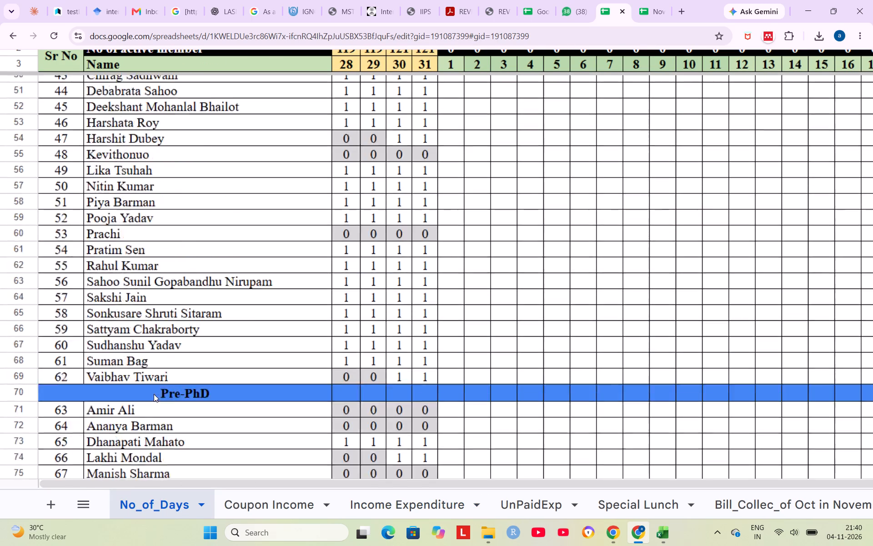
scroll(154, 394, "down", 10)
scroll(154, 394, "up", 4)
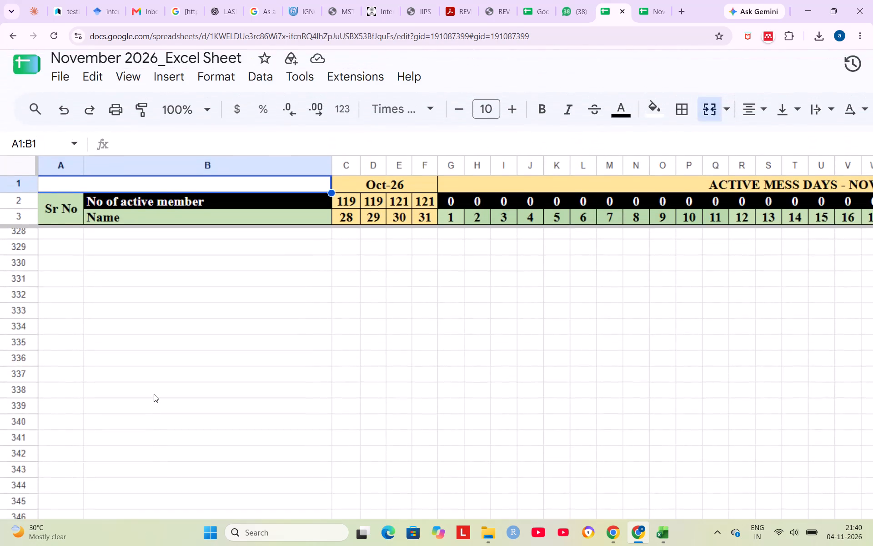
scroll(154, 394, "up", 10)
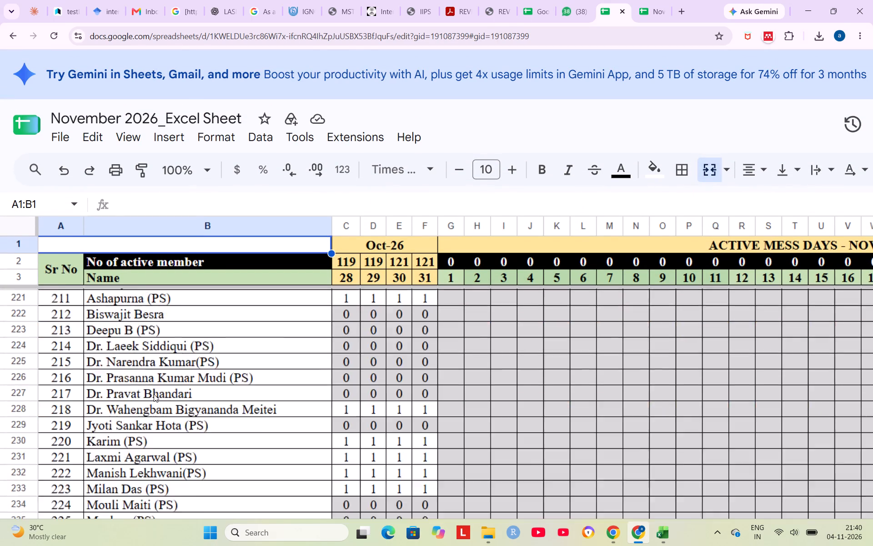
scroll(154, 394, "down", 5)
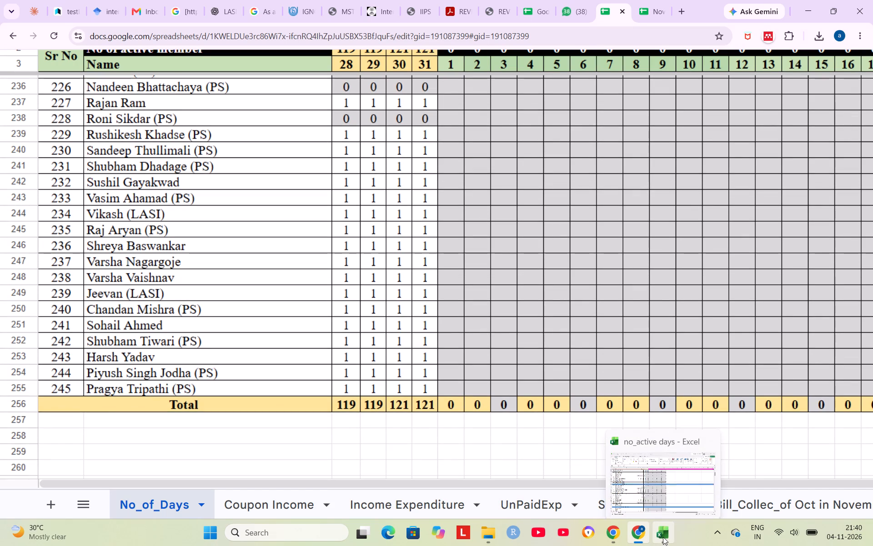
Compare the Project/Staff list and Total row in Excel's no_active days workbook with the Google Sheets No_of_Days sheet.
left_click(648, 492)
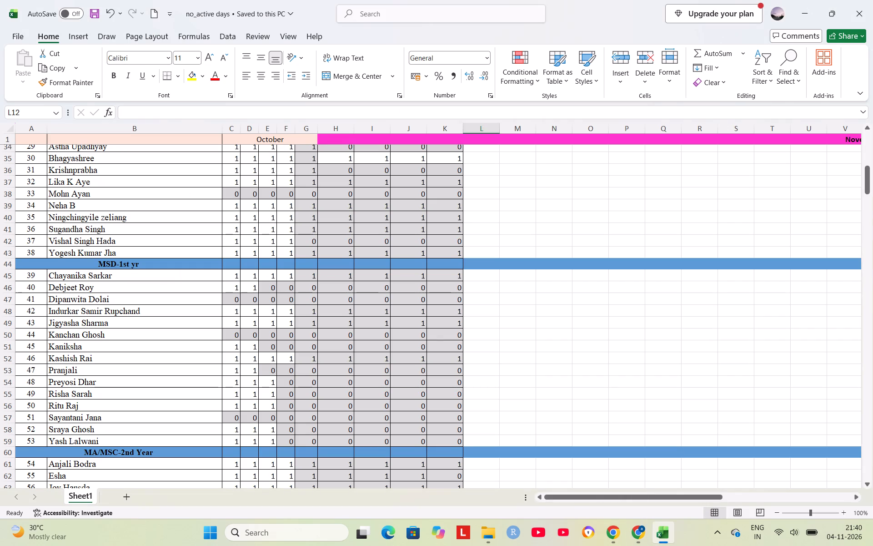
scroll(422, 373, "down", 7)
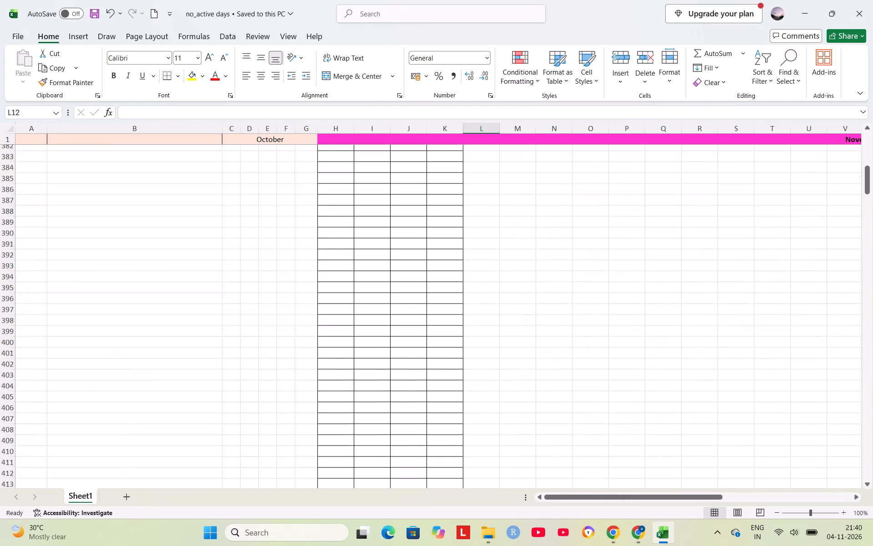
scroll(422, 373, "up", 7)
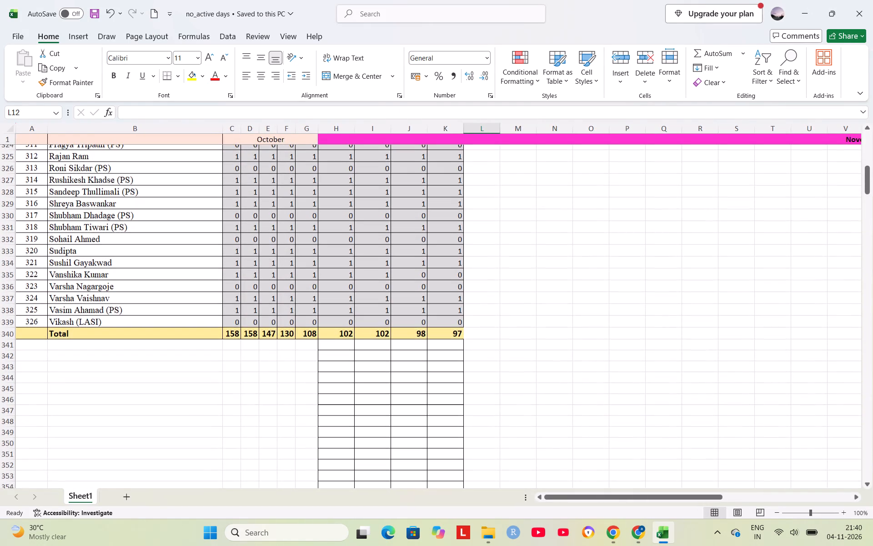
scroll(422, 373, "up", 2)
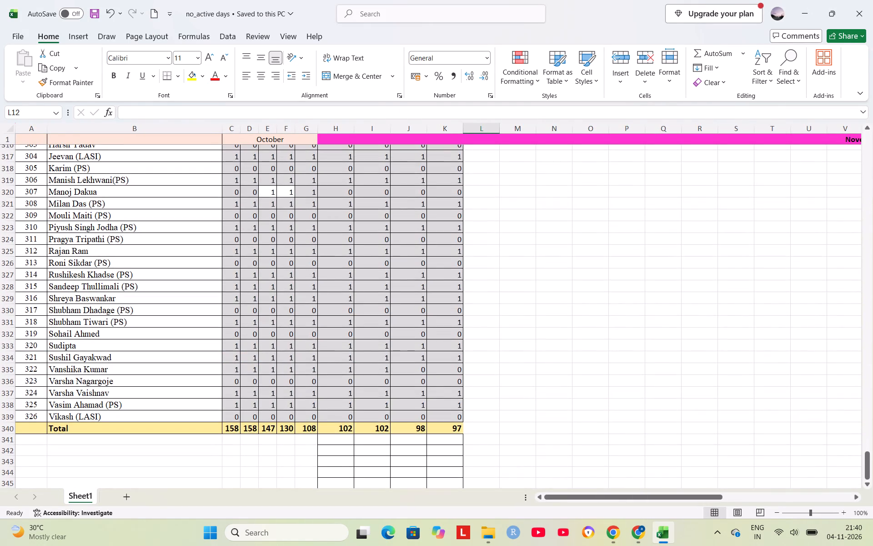
left_click(806, 16)
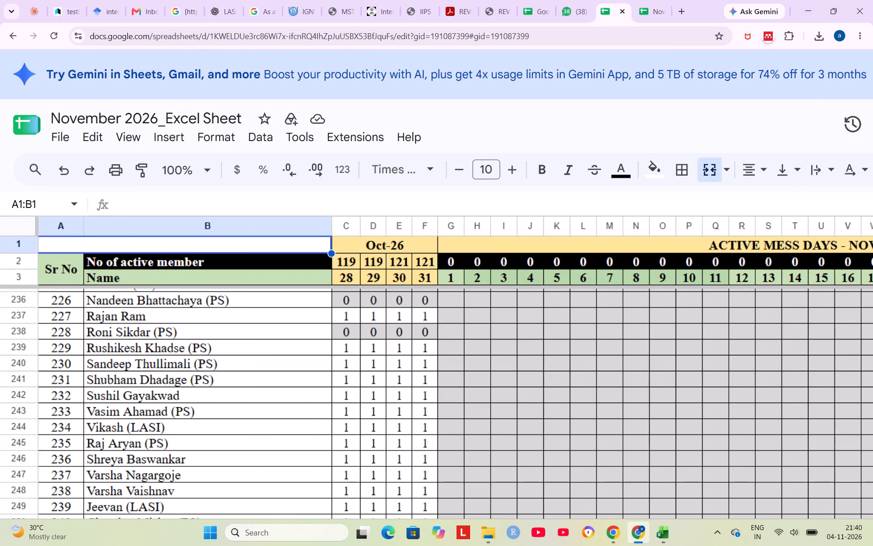
scroll(503, 332, "down", 2)
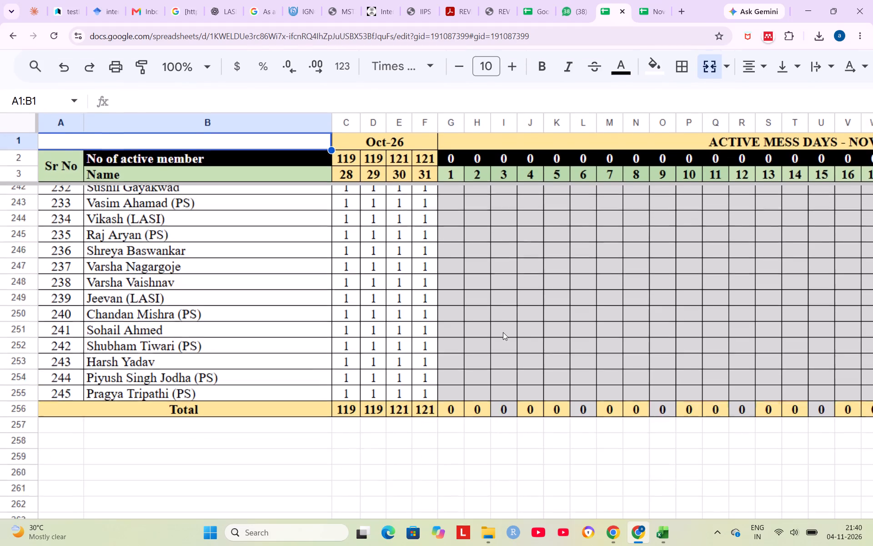
scroll(503, 332, "down", 1)
scroll(503, 332, "up", 5)
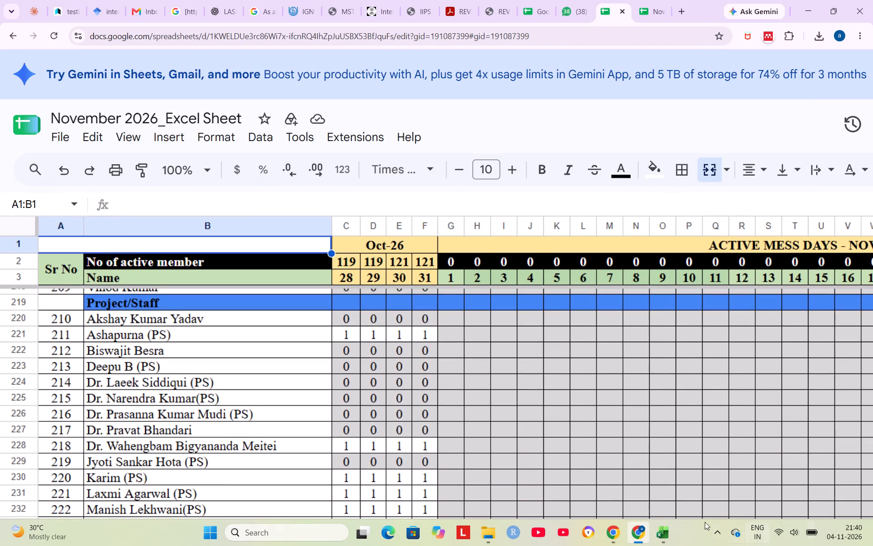
Switch to the no_active days workbook in Excel and save it under its existing name.
left_click(662, 522)
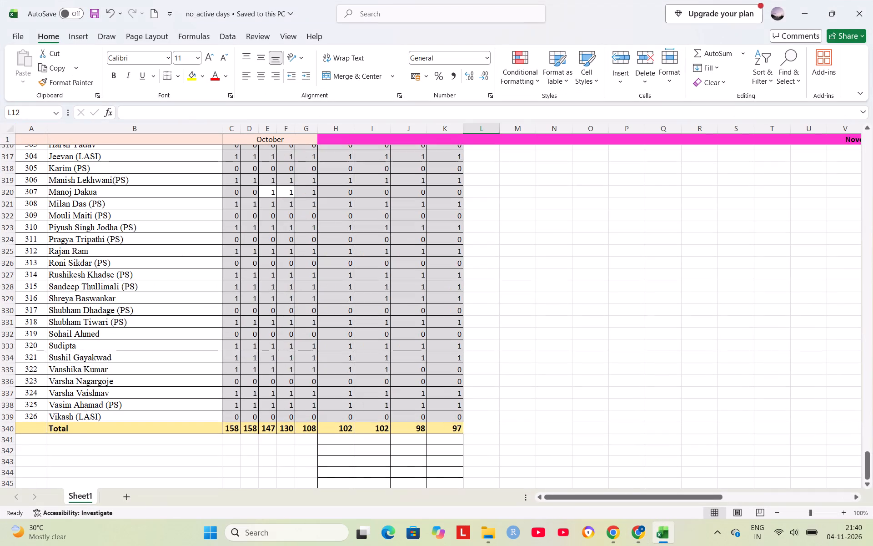
scroll(464, 288, "up", 16)
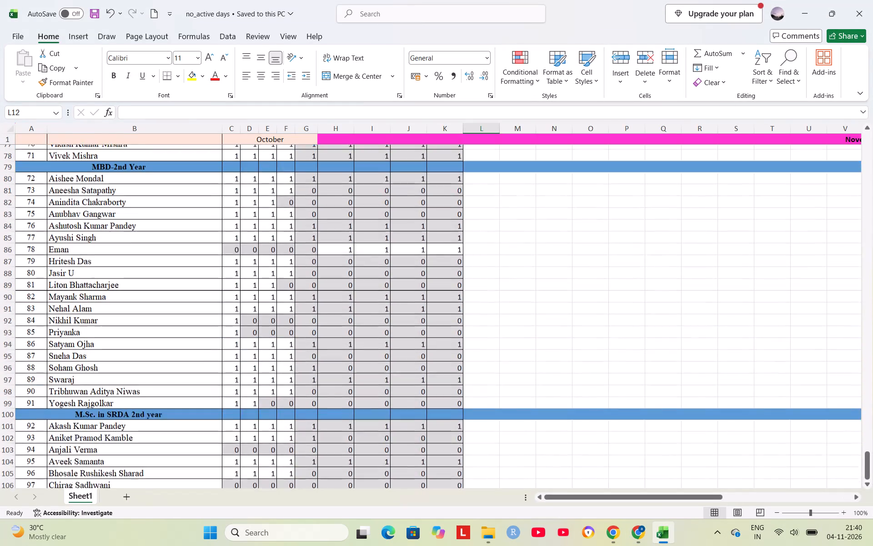
scroll(464, 288, "up", 9)
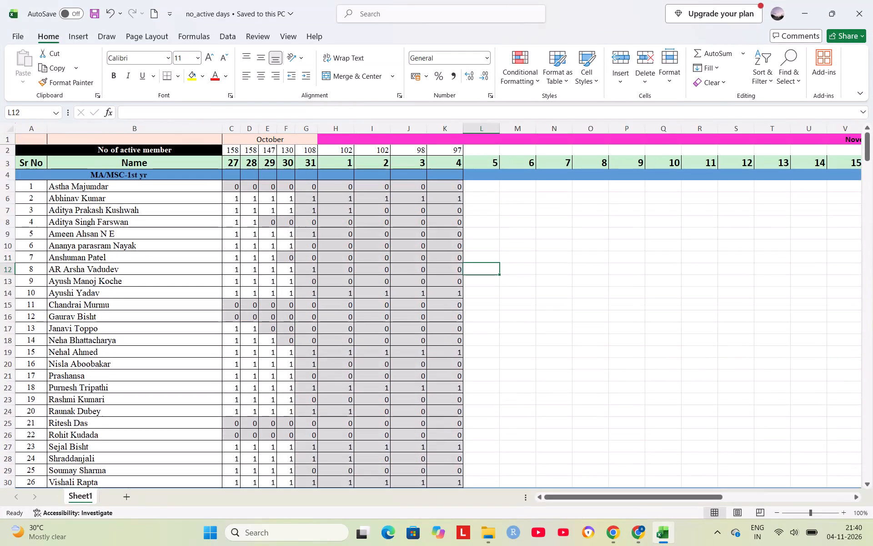
scroll(464, 288, "down", 1)
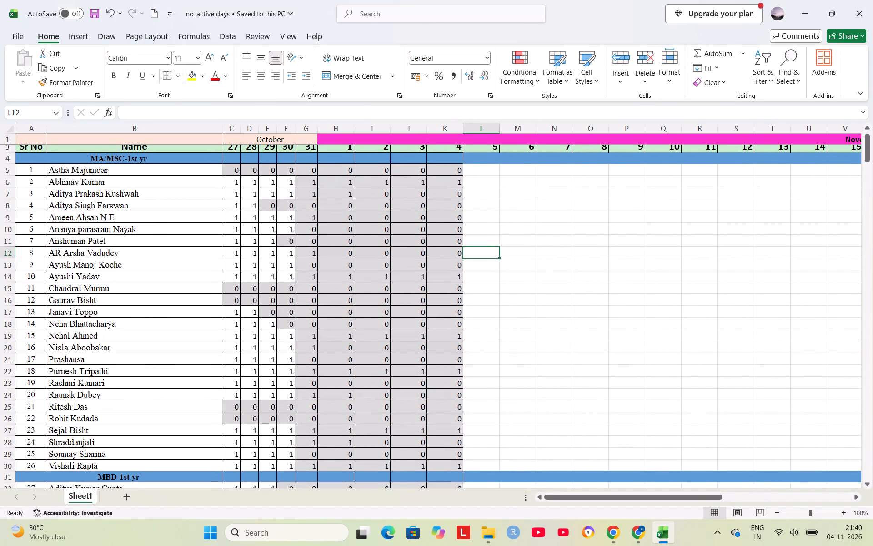
scroll(464, 288, "up", 1)
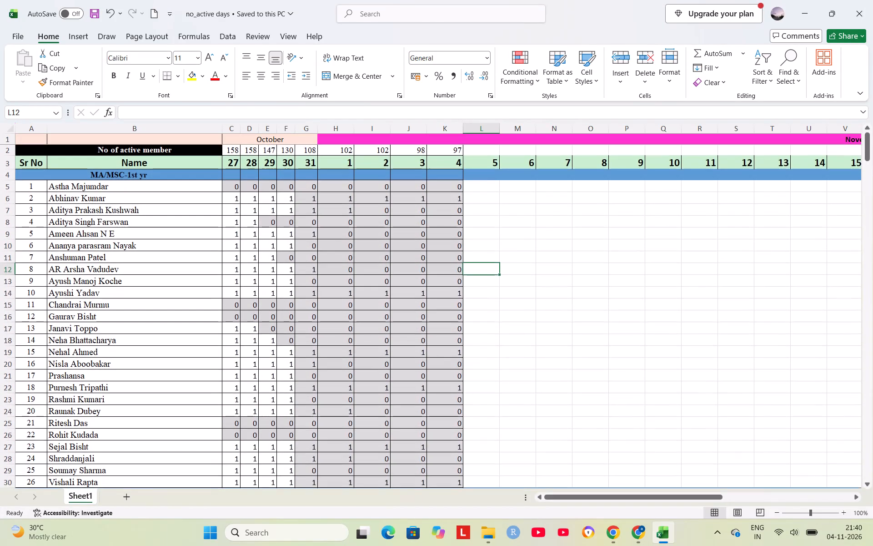
key("ctrl+s")
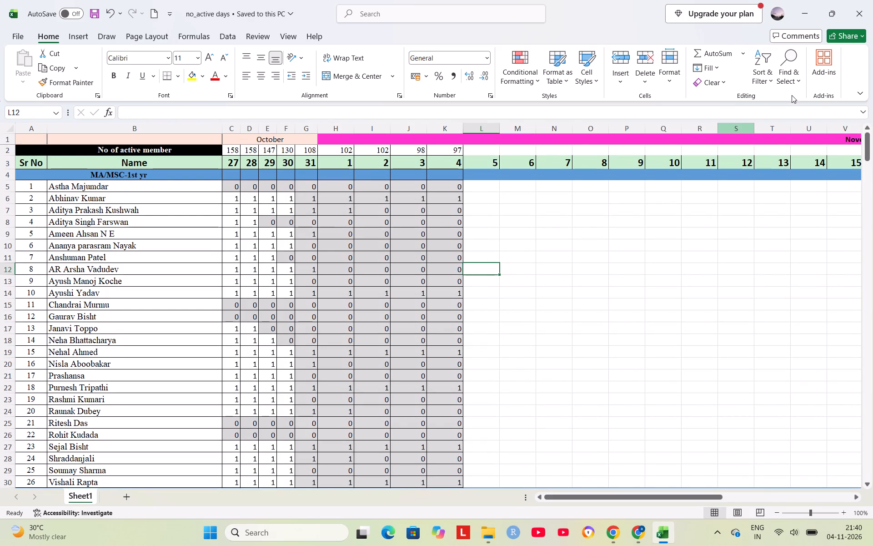
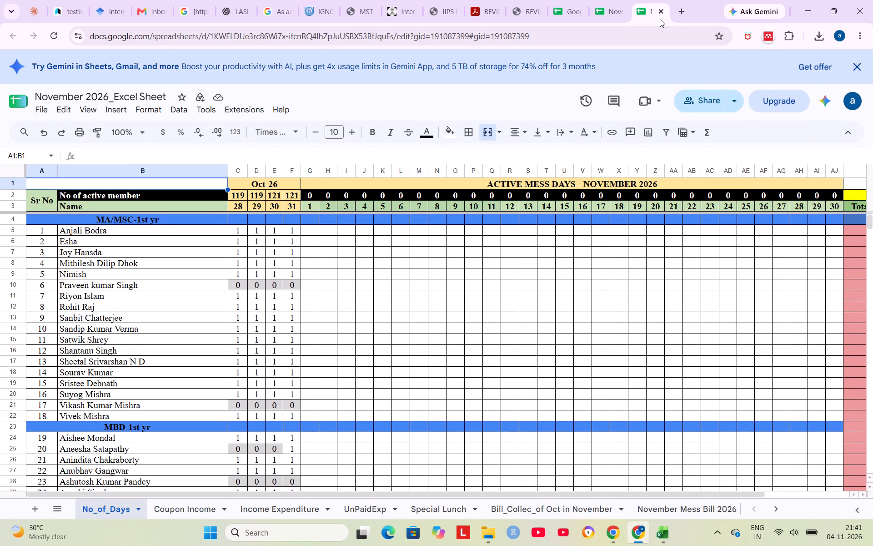
Close the three Google Sheets tabs, including both November 2026 spreadsheet tabs, and minimize the browser window.
left_click(660, 10)
left_click(660, 10)
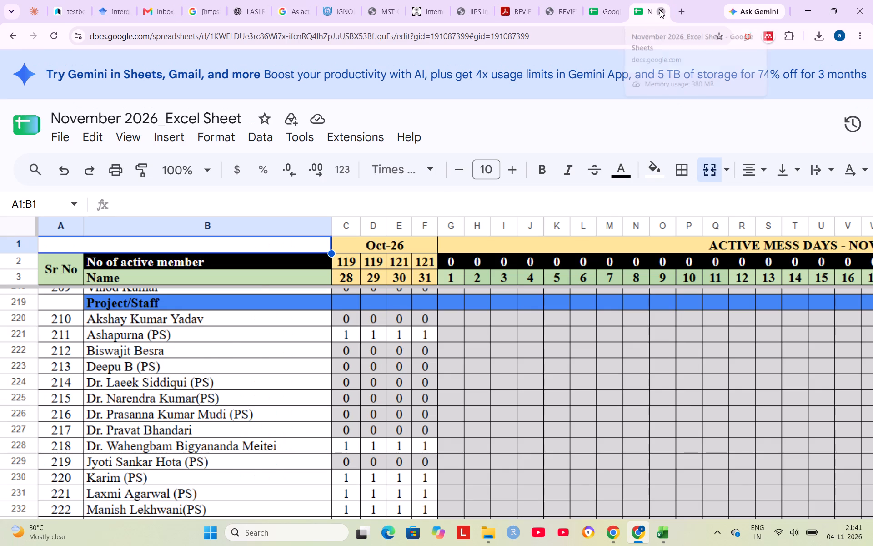
left_click(660, 10)
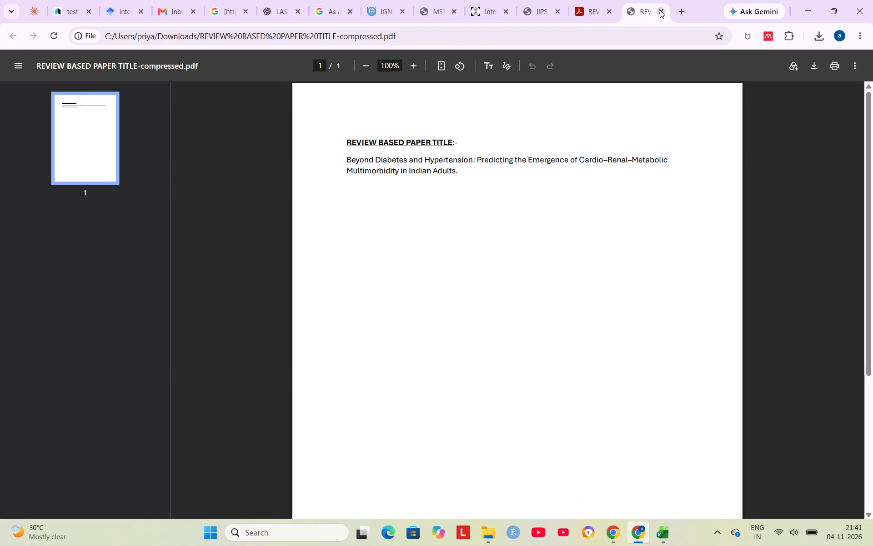
left_click(806, 8)
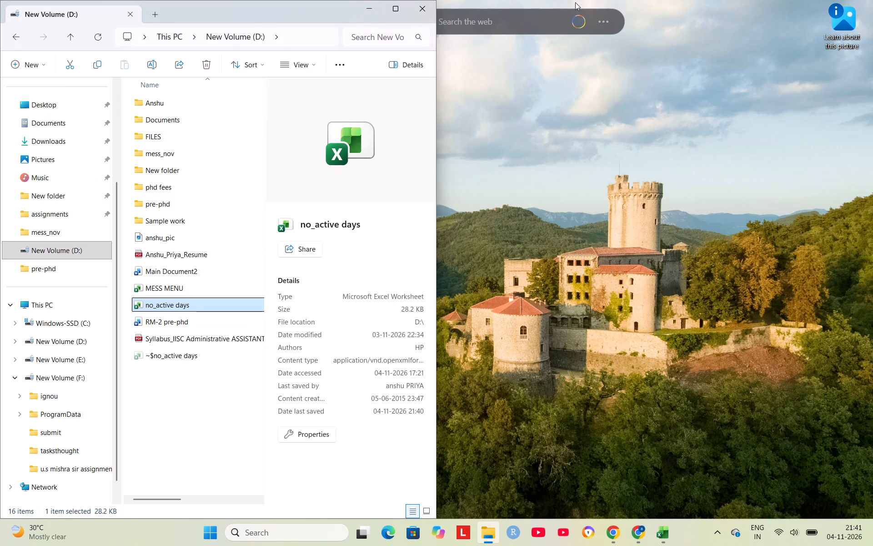
Minimize the New Volume (D:) File Explorer window and close the no_active days workbook in Excel.
left_click(369, 5)
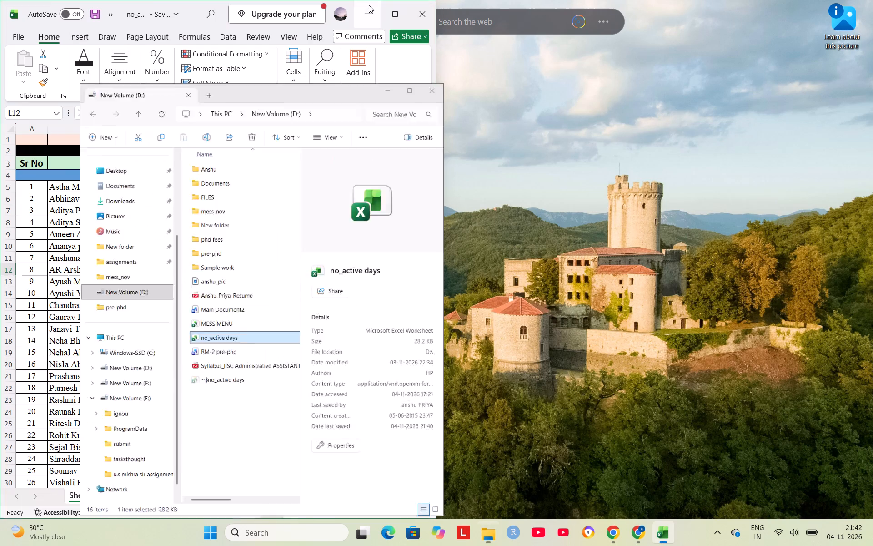
left_click(419, 14)
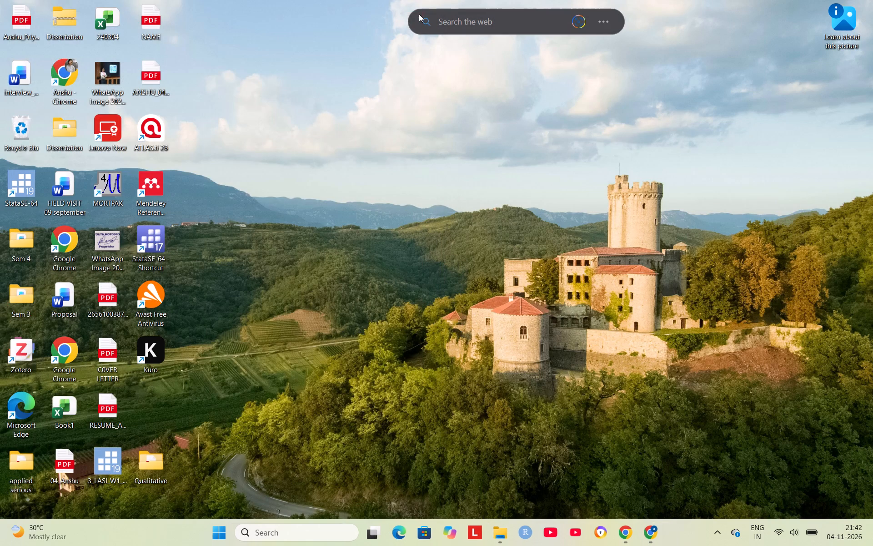
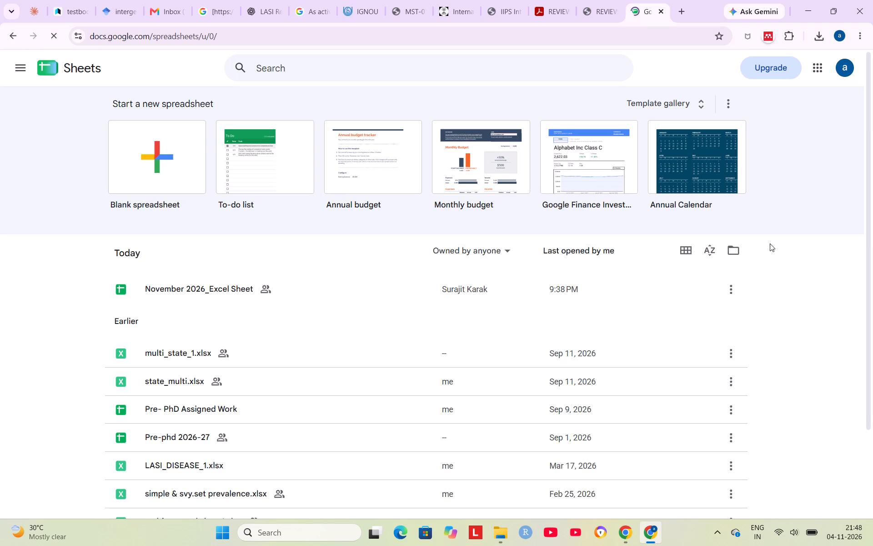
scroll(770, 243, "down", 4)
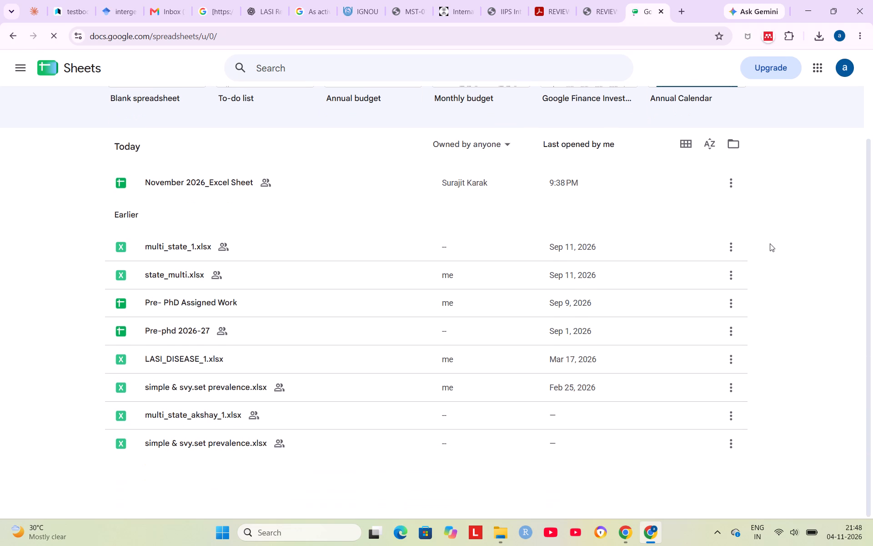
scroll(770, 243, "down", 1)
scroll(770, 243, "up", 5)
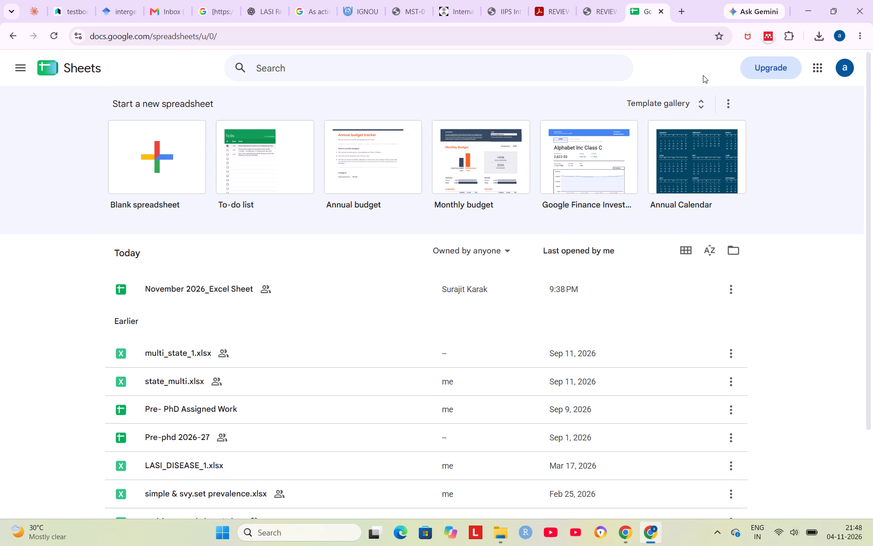
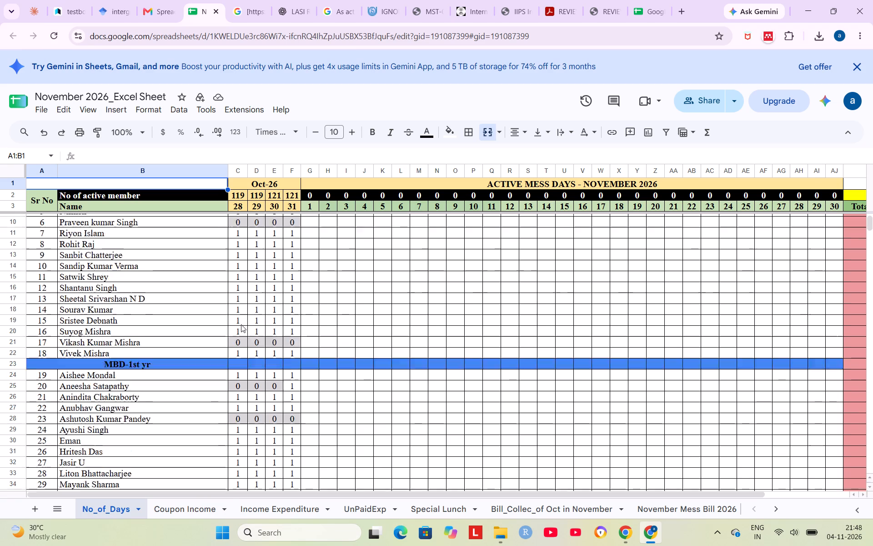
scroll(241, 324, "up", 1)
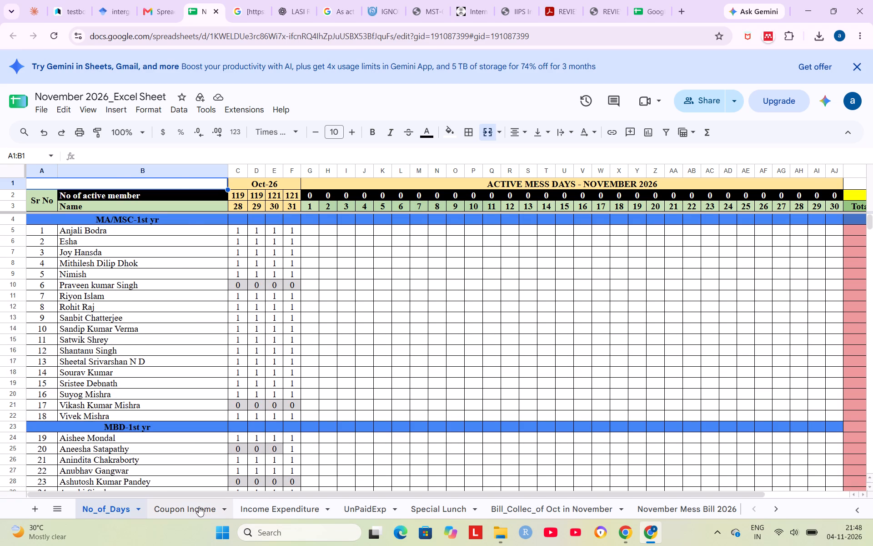
Open the Coupon Income sheet of the November 2026 spreadsheet to view the daily coupon records.
left_click(199, 506)
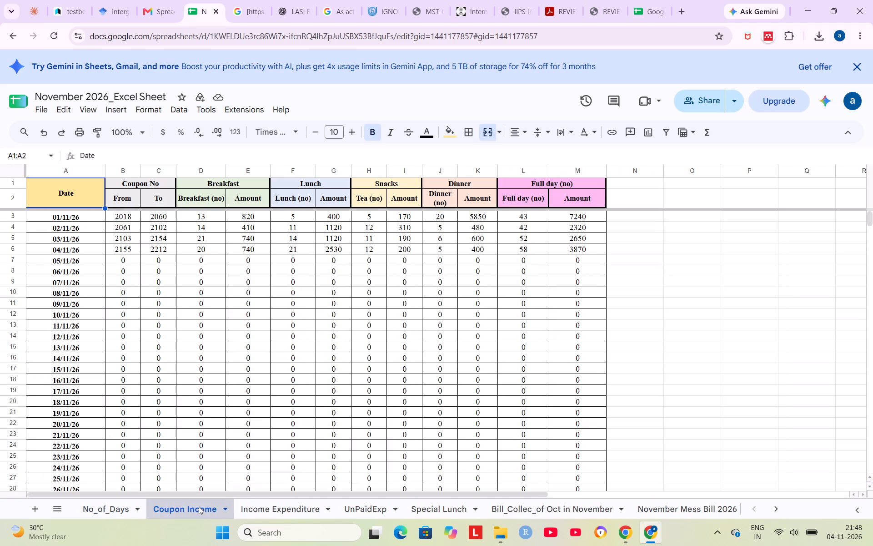